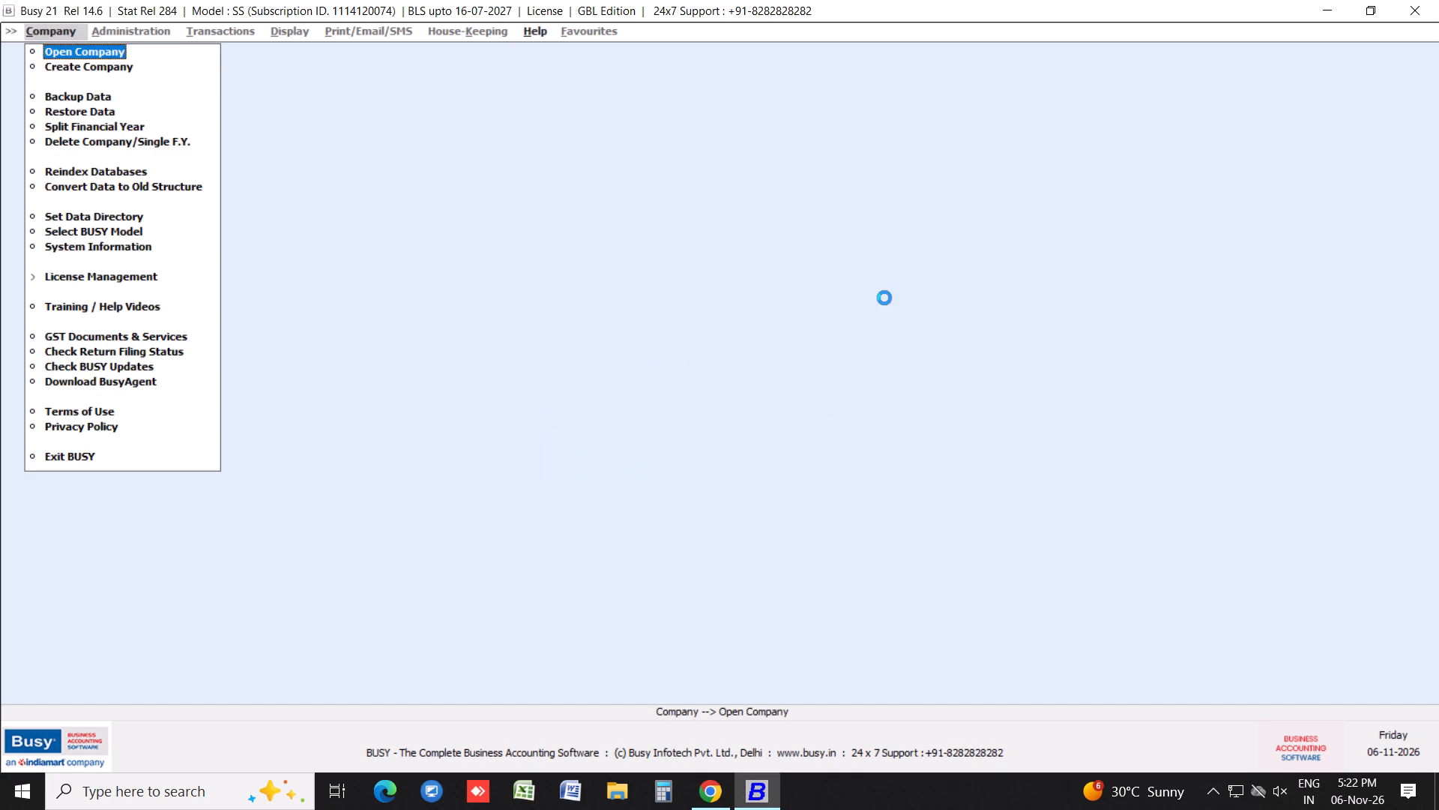
Select the company MAHAVIR TRADING COMPANY DHURI, code COMP0001, financial years 2025-2027, for opening and bring up its login.
{"action": "key", "text": "Return"}
{"action": "key", "text": "Down"}
{"action": "key", "text": "Down"}
{"action": "key", "text": "Down"}
{"action": "key", "text": "Down"}
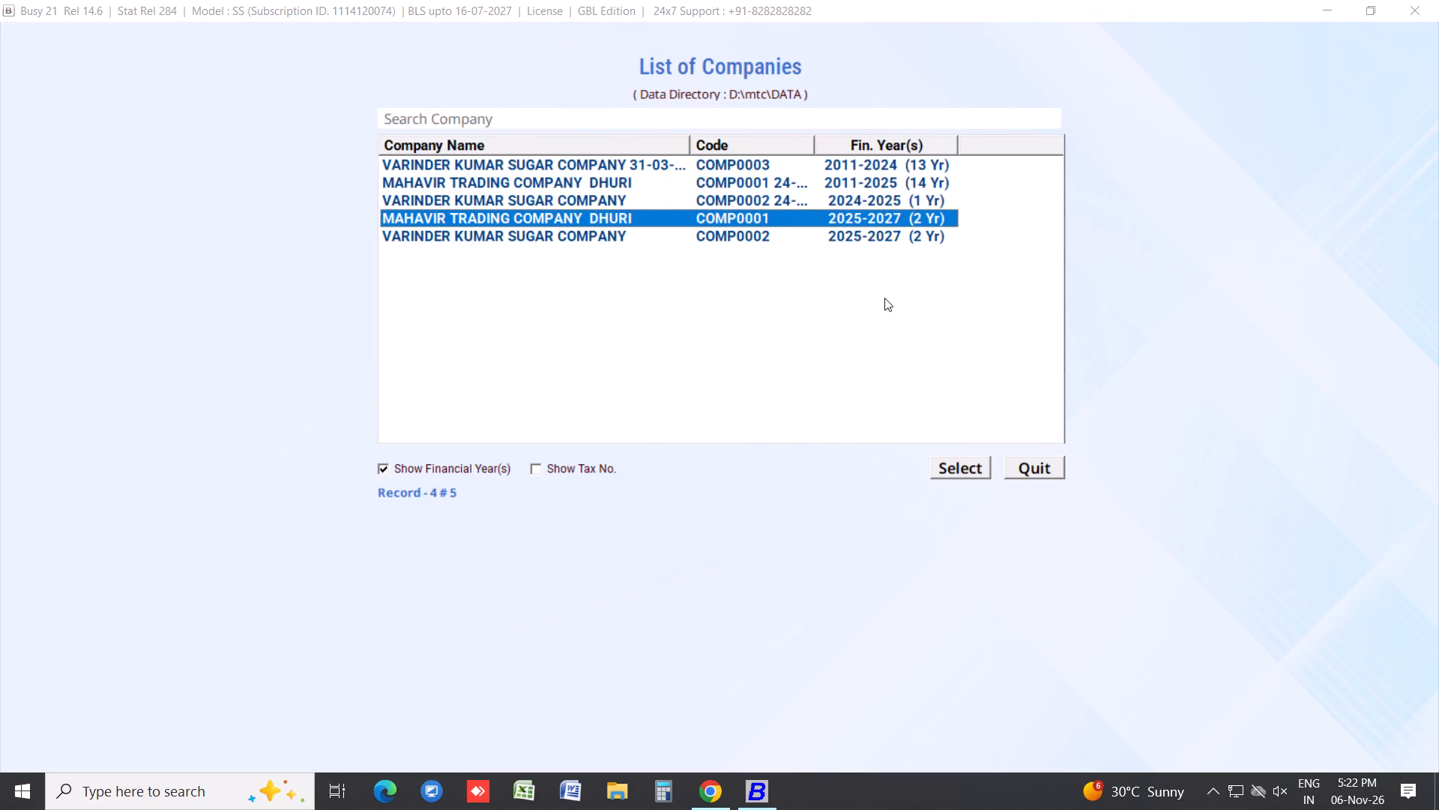
{"action": "key", "text": "Return"}
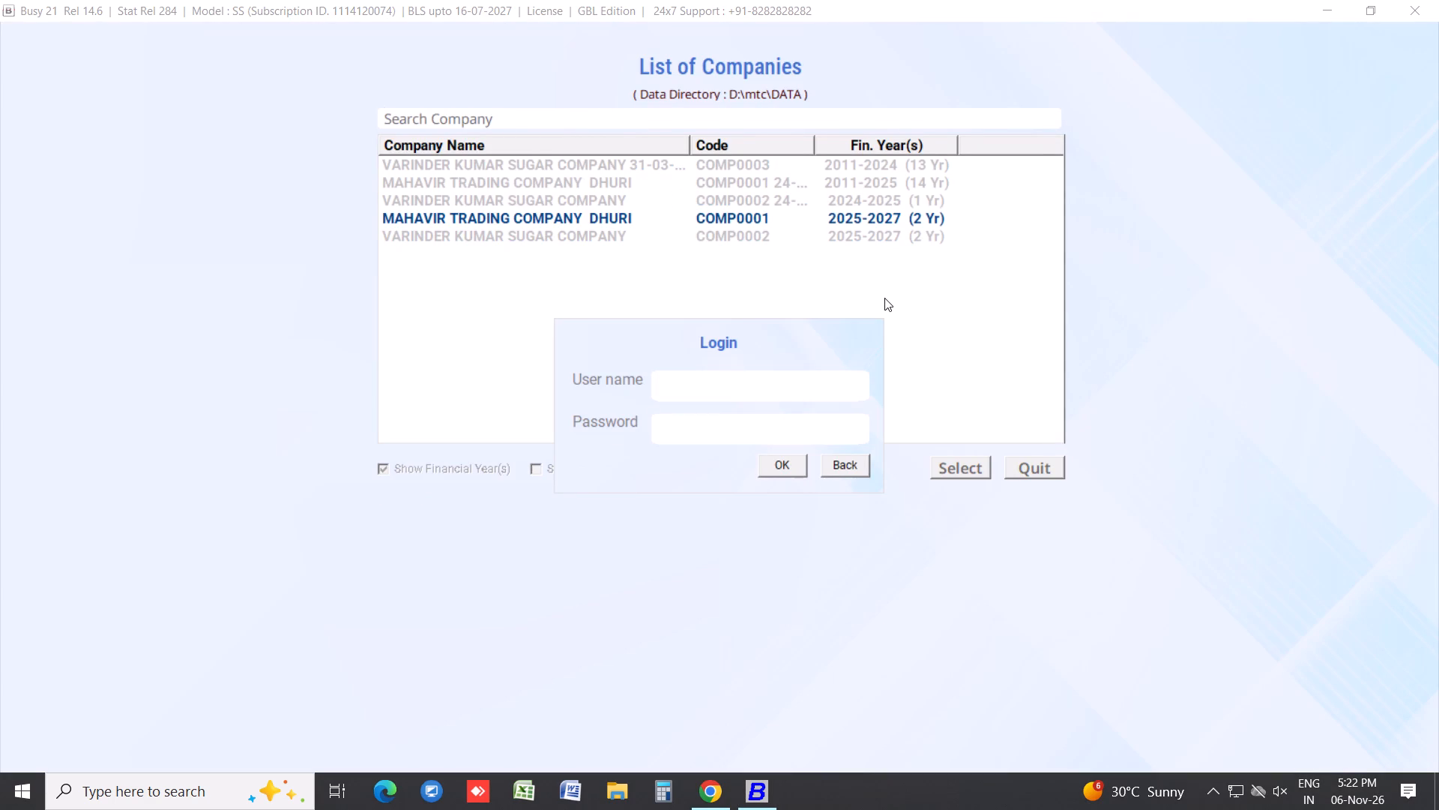
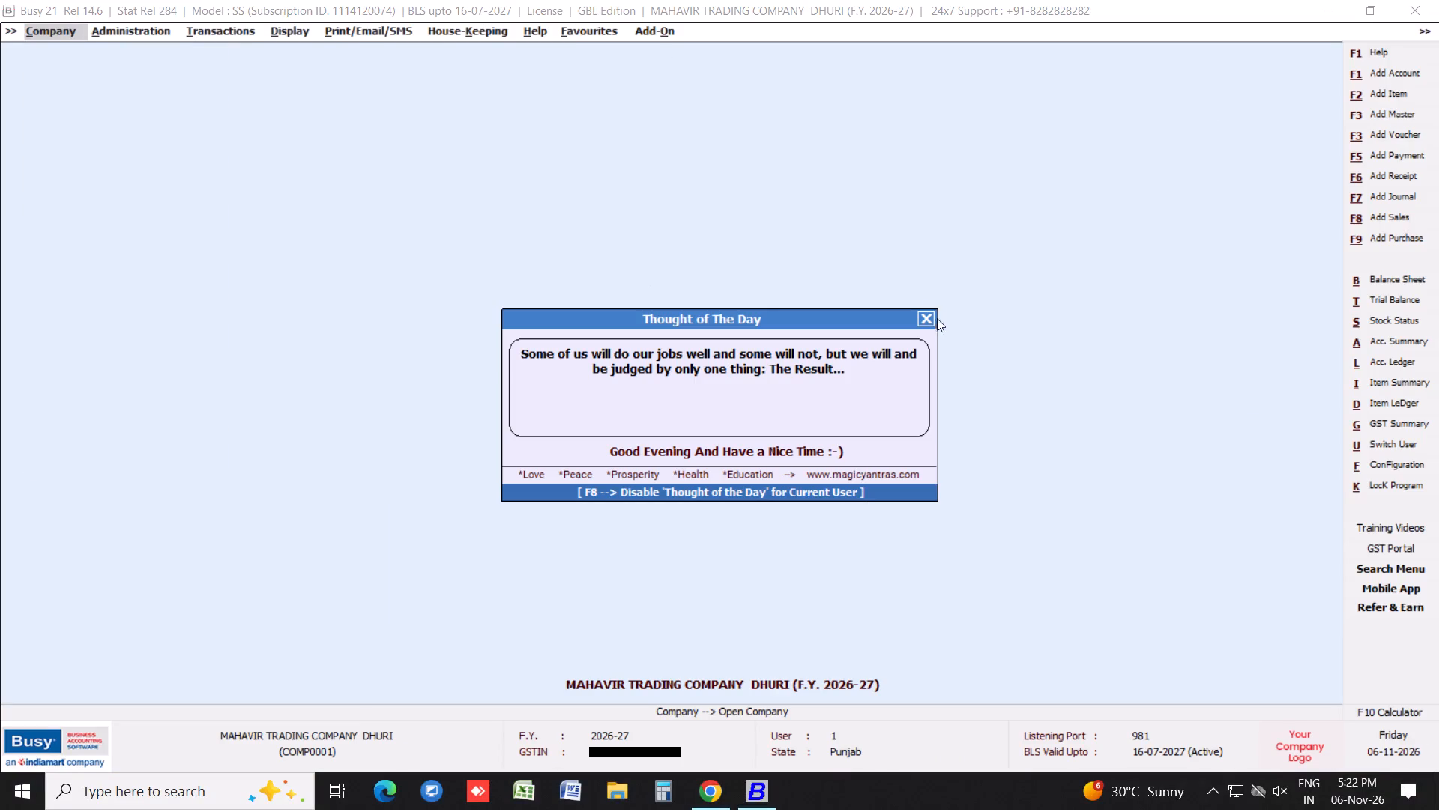
Dismiss the Thought of the Day and open a new purchase voucher for entry.
{"action": "left_click", "coordinate": [931, 310]}
{"action": "left_click", "coordinate": [881, 457]}
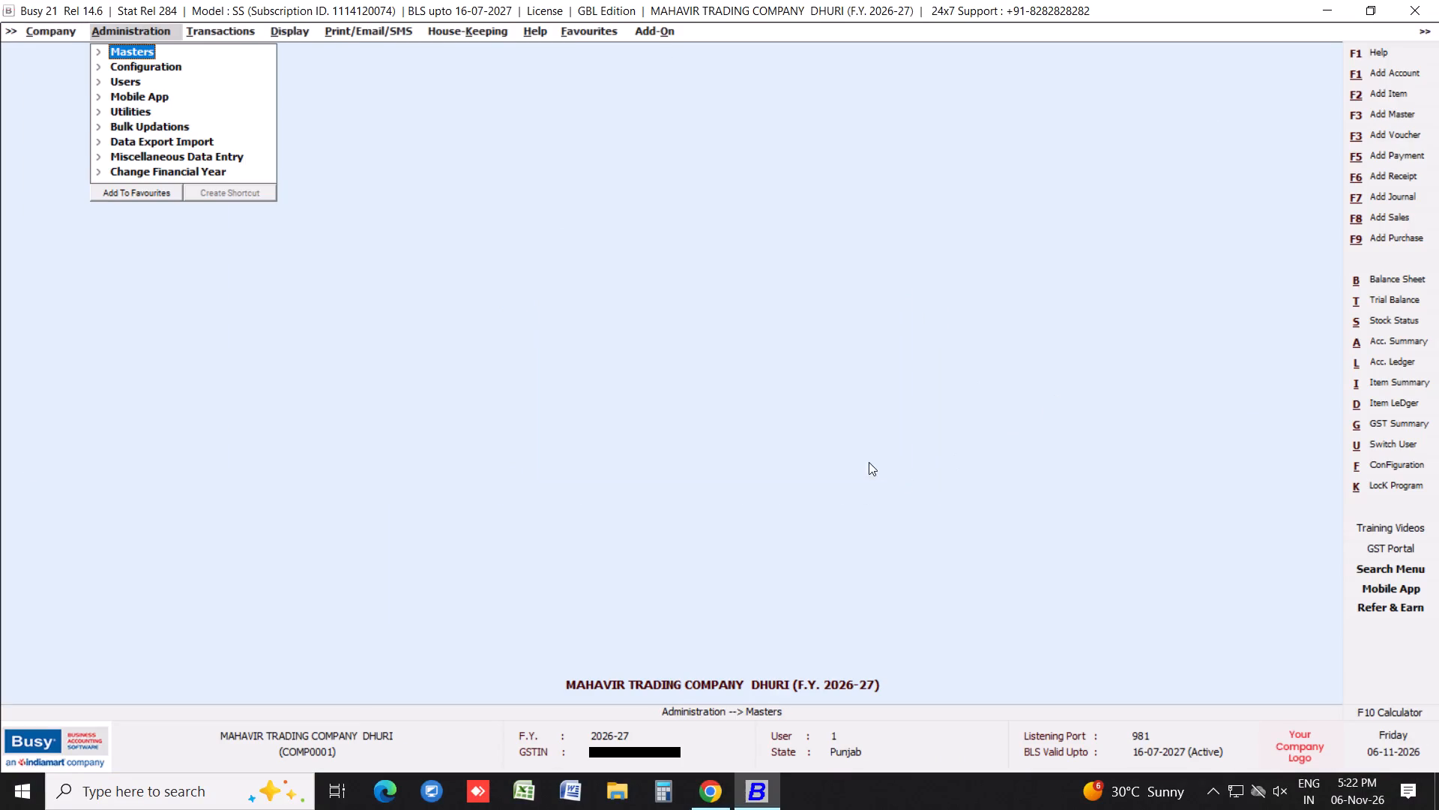
{"action": "left_click", "coordinate": [213, 25]}
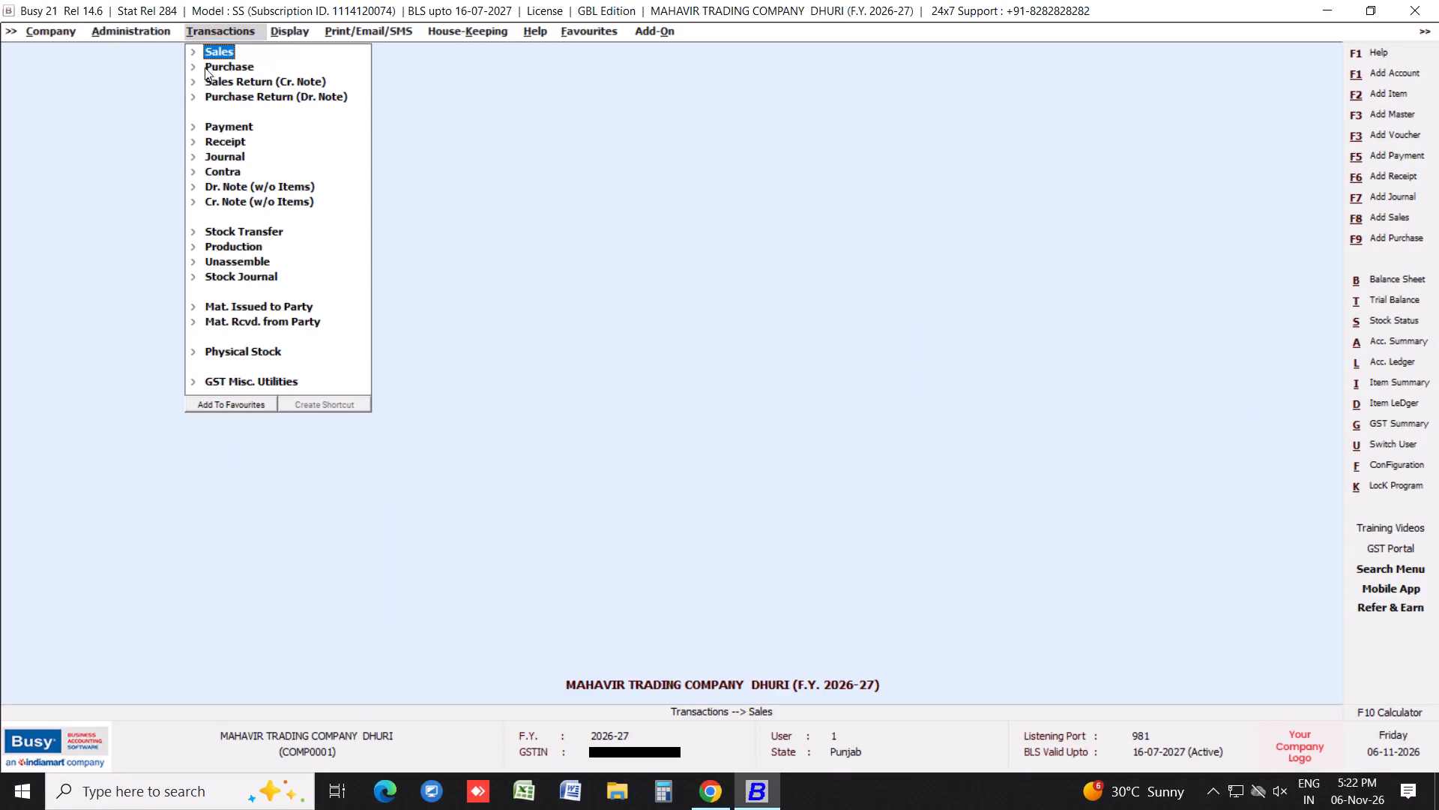
{"action": "left_click", "coordinate": [231, 67]}
{"action": "left_click", "coordinate": [229, 76]}
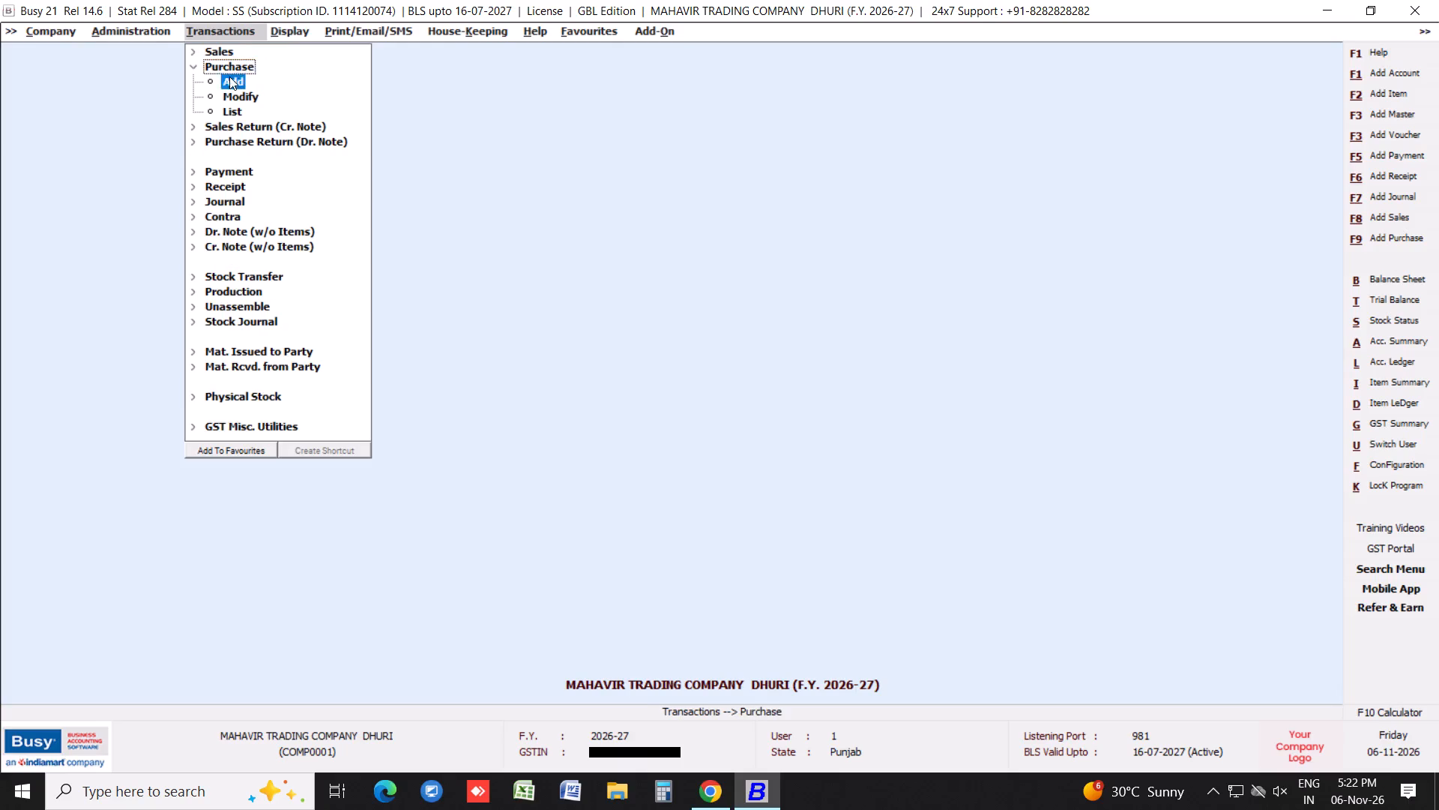
Fill in the purchase voucher header with series GST, date 06-11-2026, voucher number 003335 and purchase type SUGAR I/GST 5%.
{"action": "key", "text": "Return"}
{"action": "key", "text": "Tab"}
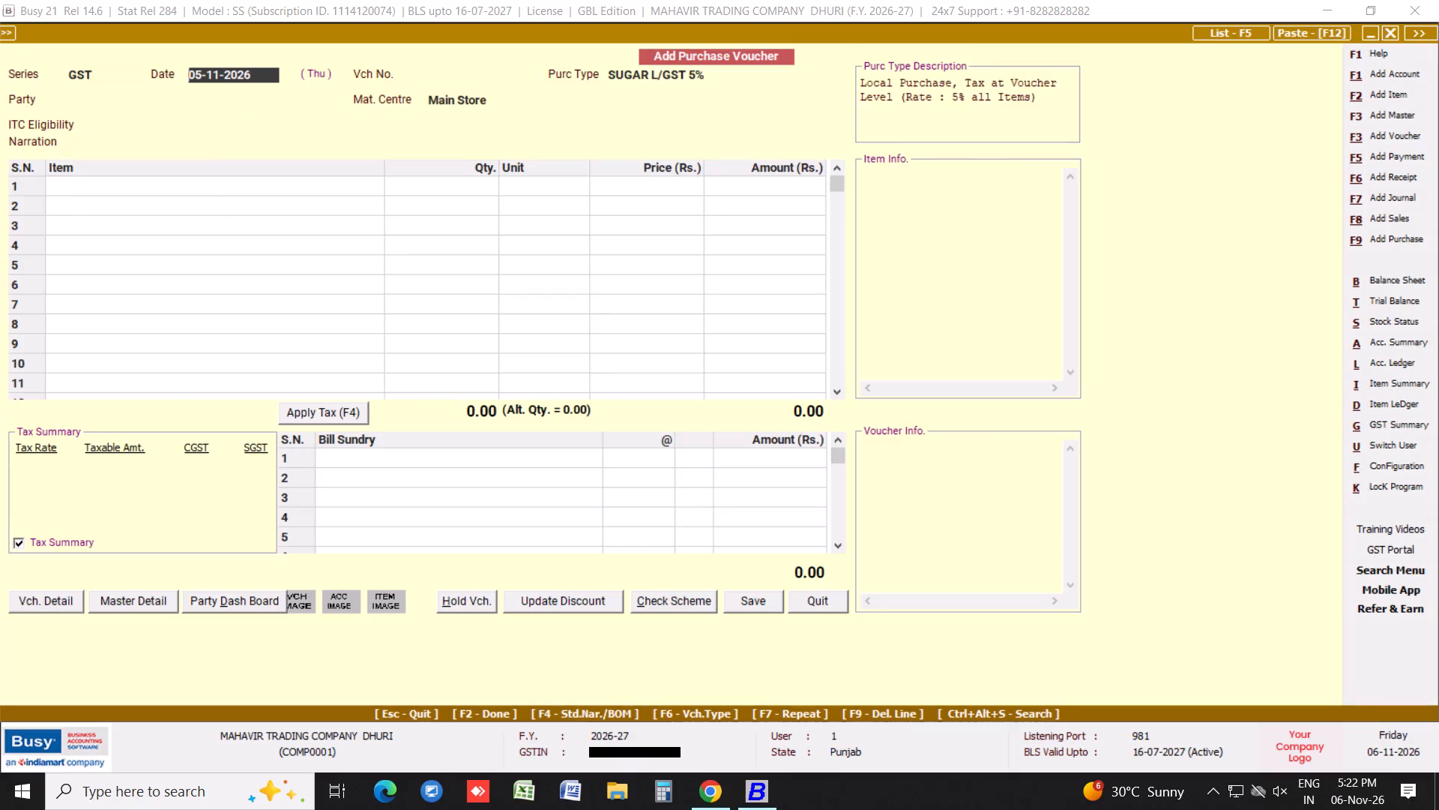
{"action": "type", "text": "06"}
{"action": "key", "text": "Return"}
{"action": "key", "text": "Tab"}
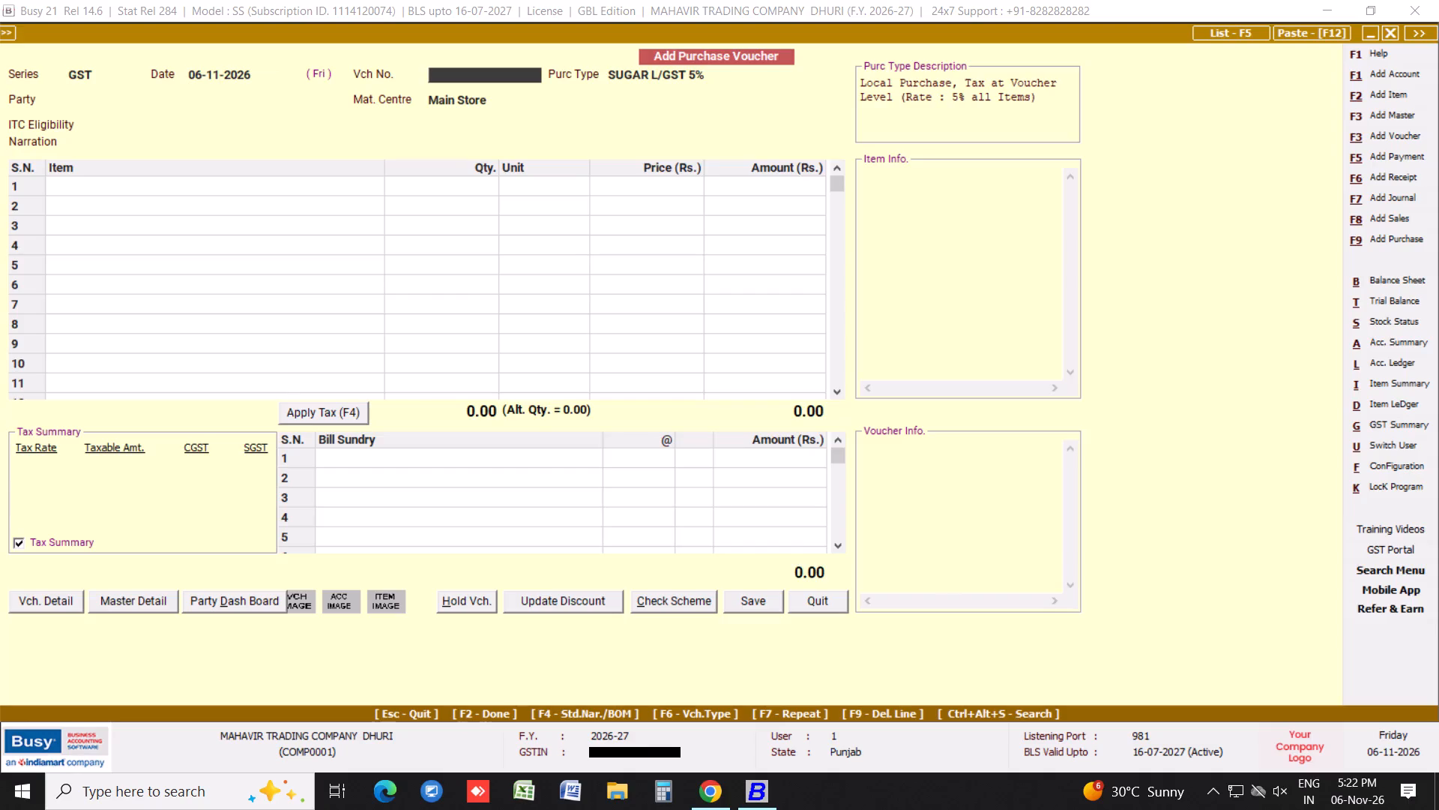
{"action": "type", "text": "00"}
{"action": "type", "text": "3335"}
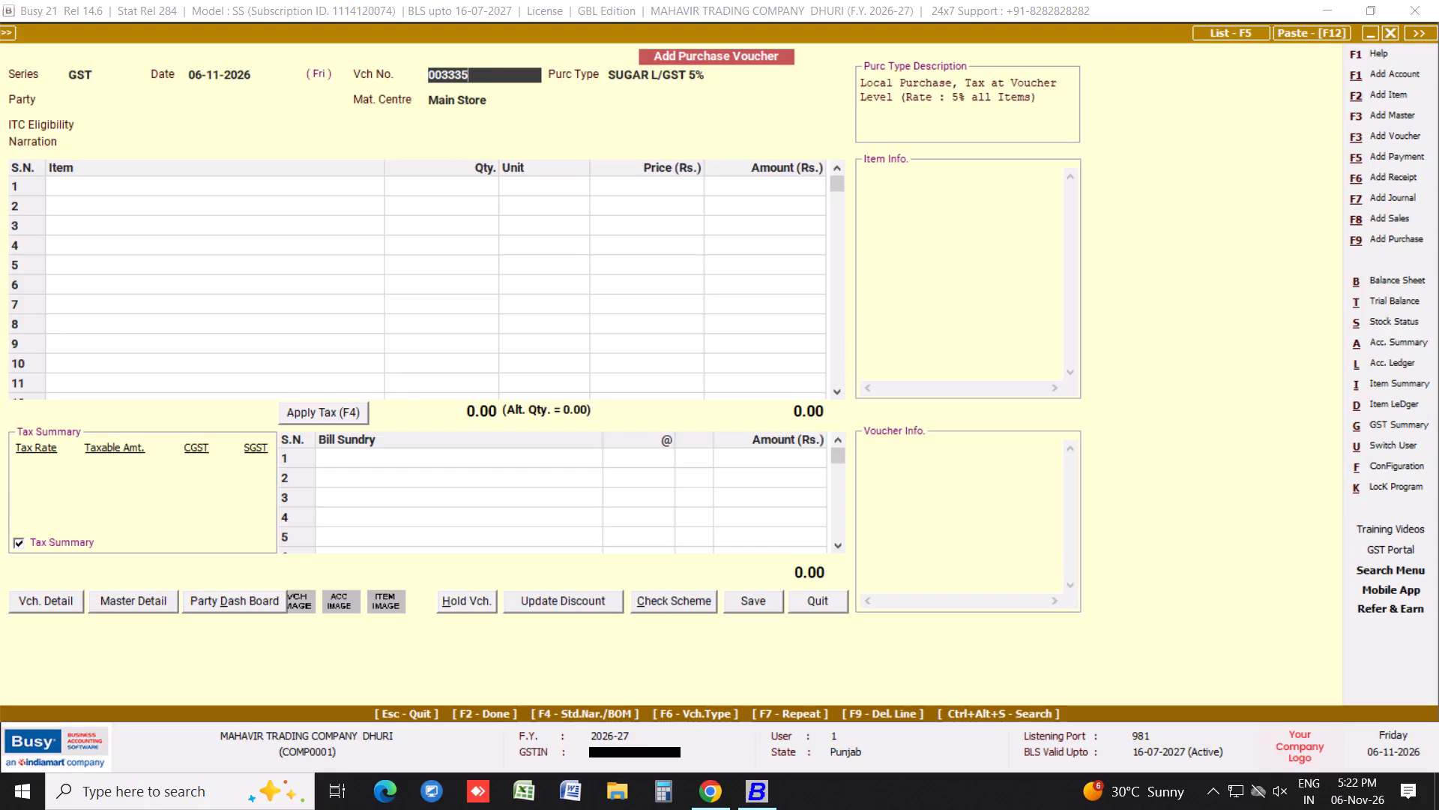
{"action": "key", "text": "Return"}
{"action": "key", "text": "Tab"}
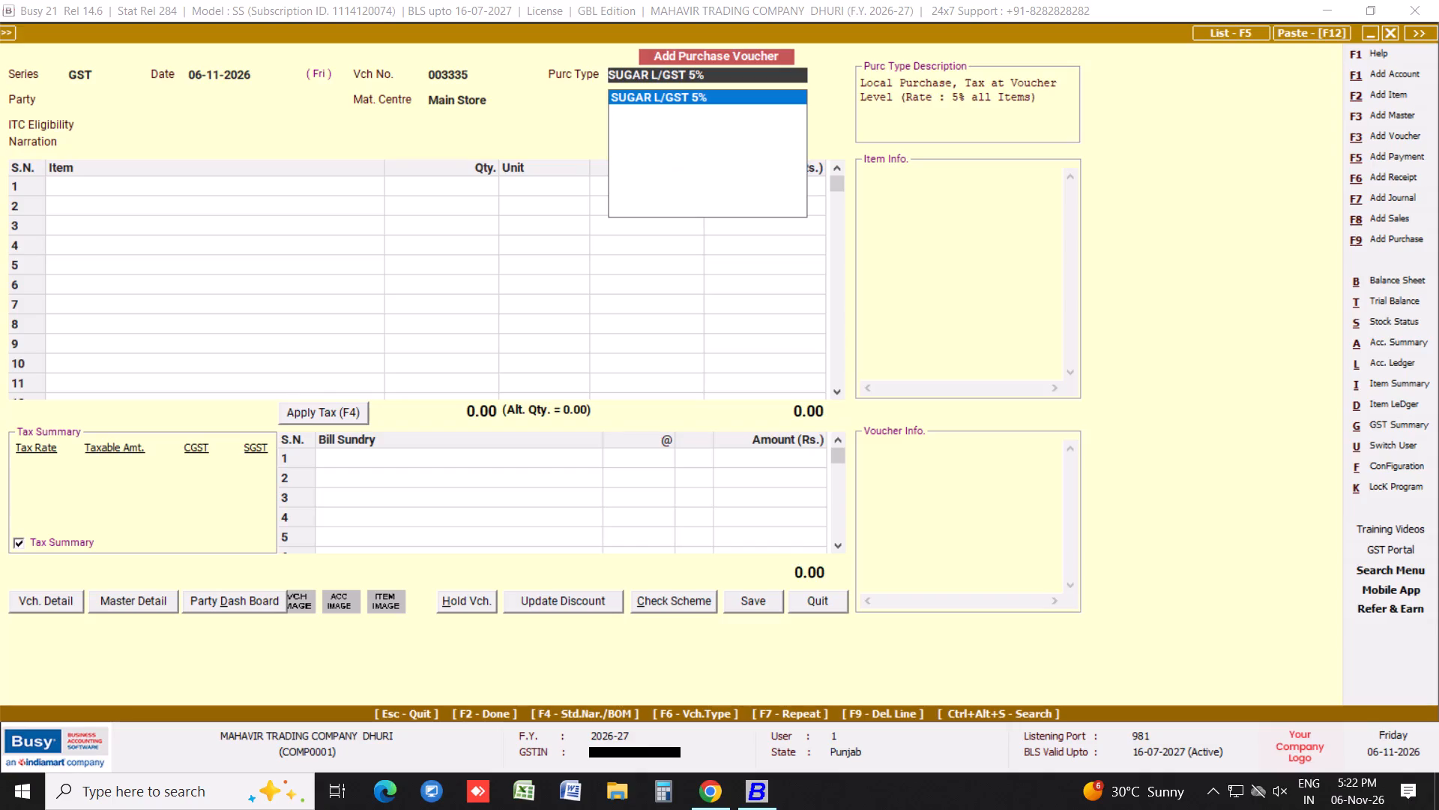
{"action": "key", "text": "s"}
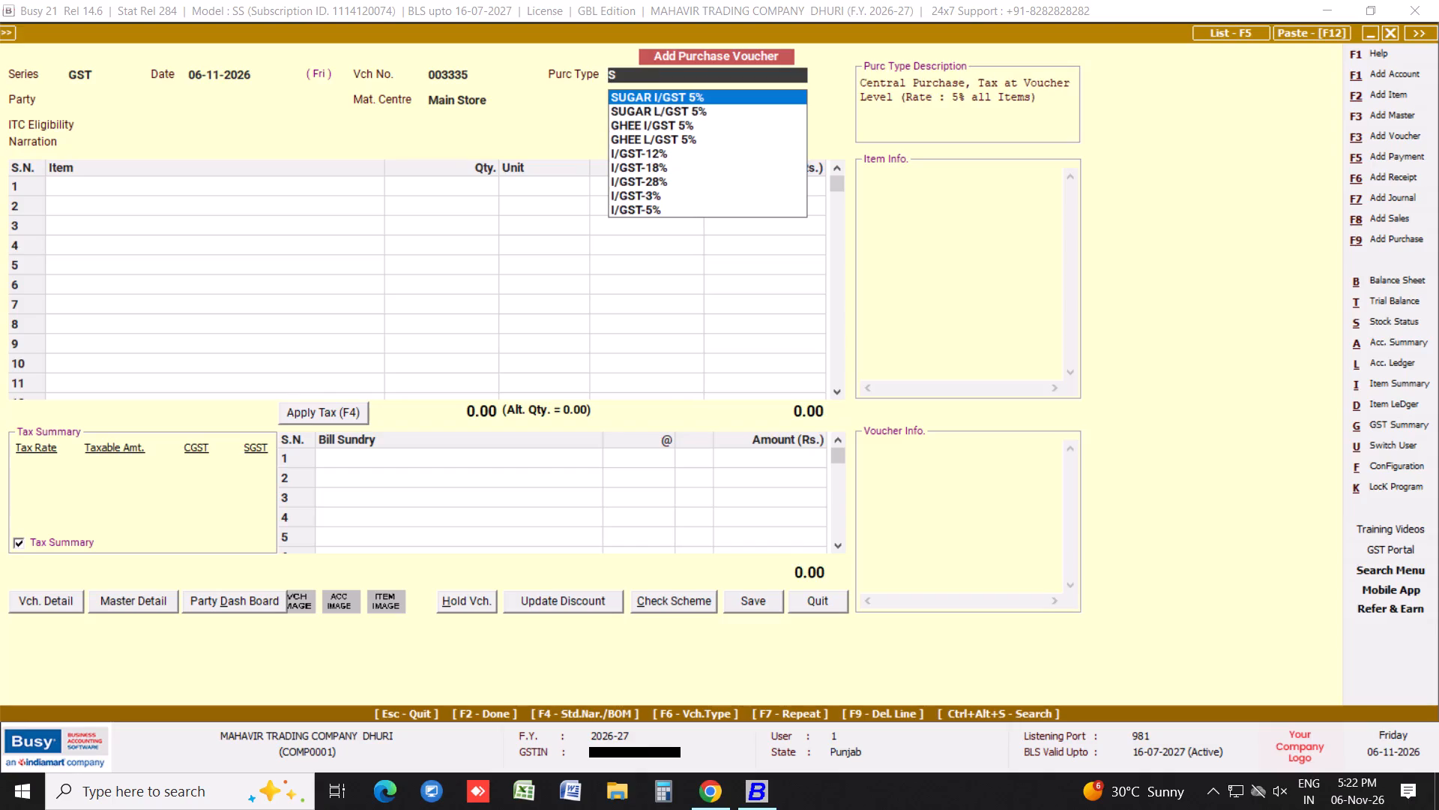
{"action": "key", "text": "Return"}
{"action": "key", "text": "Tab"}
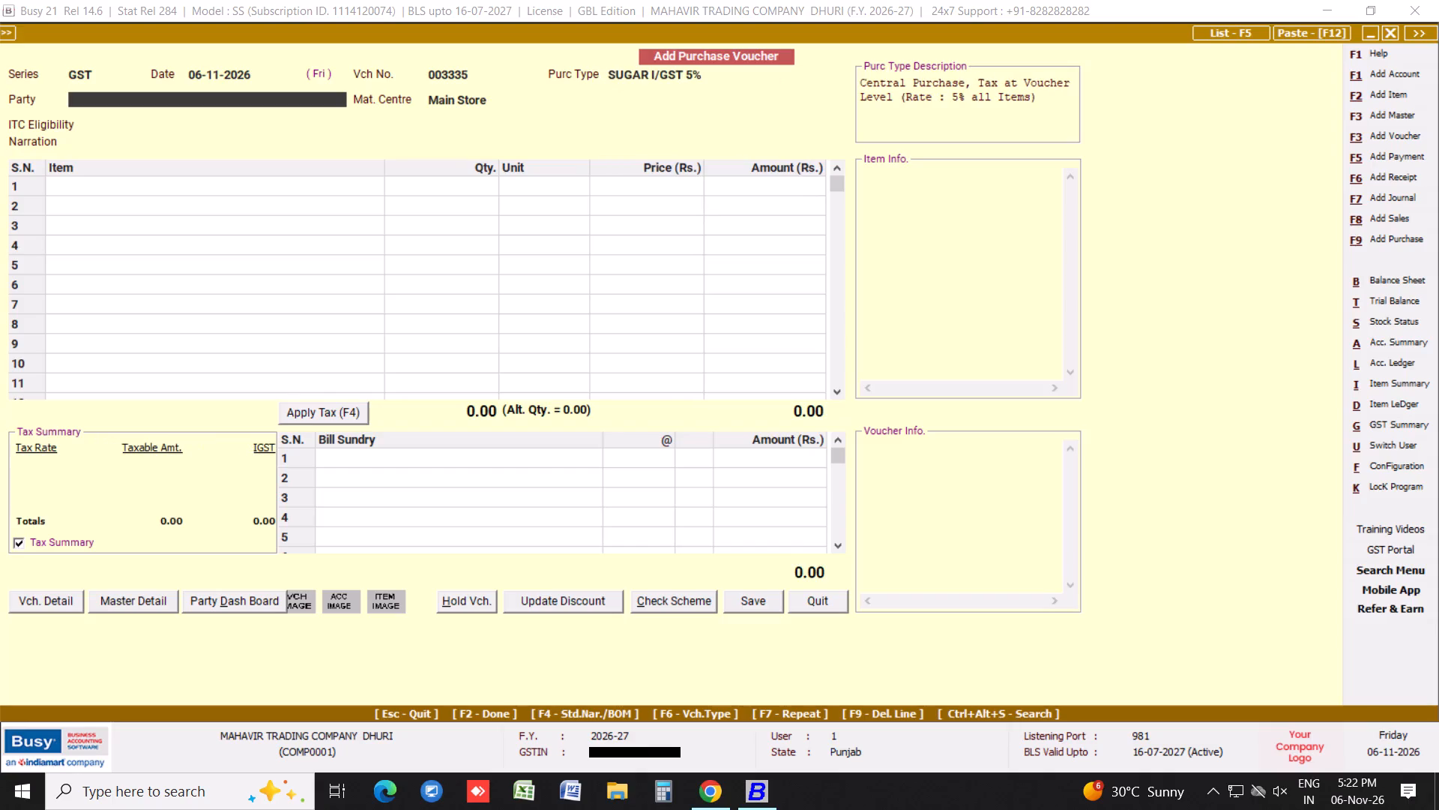
Set the party to SUPERIOR FOOD GRAINS PRIVATED LTD.MONAT, material centre Main Store and ITC eligibility Input Goods/Services, leaving the narration blank.
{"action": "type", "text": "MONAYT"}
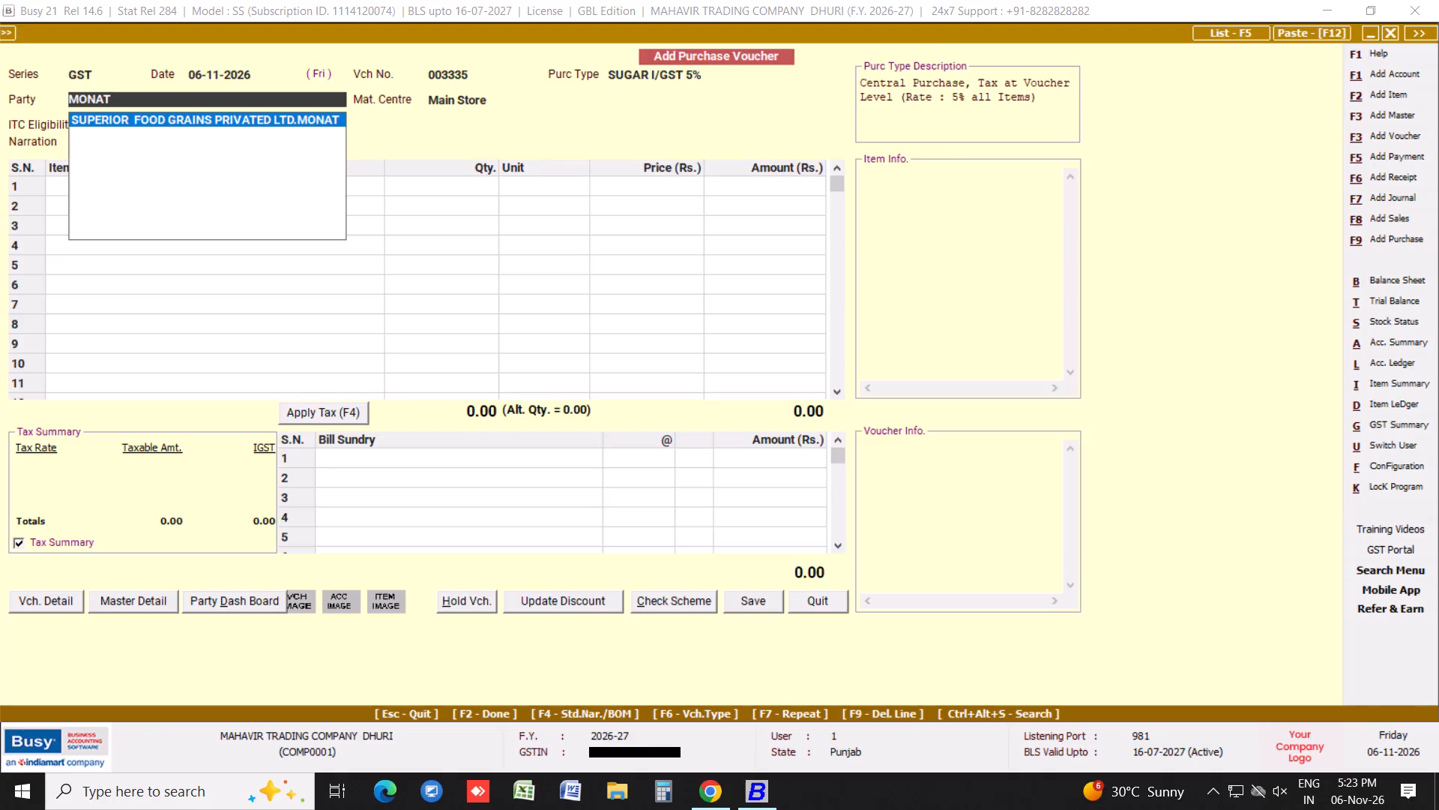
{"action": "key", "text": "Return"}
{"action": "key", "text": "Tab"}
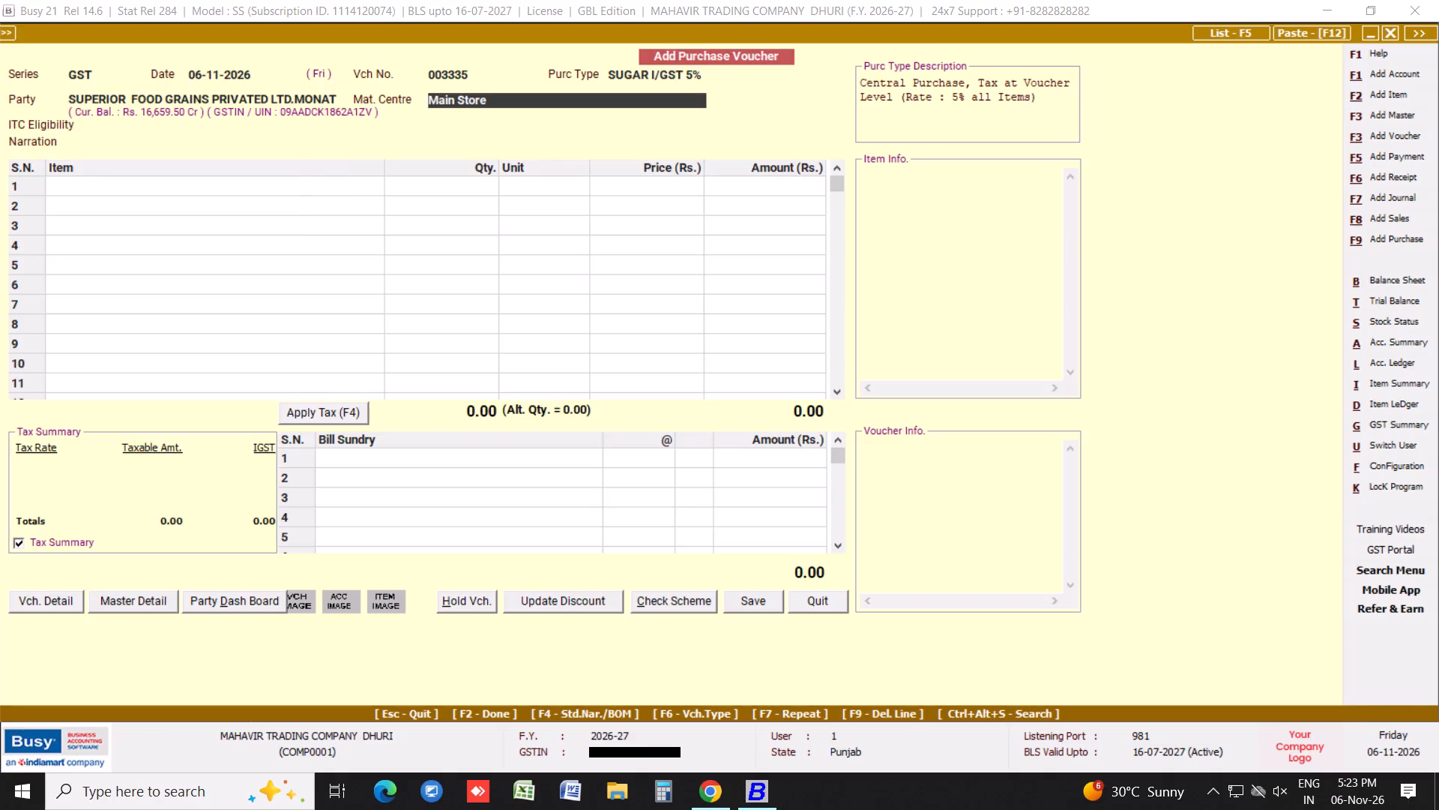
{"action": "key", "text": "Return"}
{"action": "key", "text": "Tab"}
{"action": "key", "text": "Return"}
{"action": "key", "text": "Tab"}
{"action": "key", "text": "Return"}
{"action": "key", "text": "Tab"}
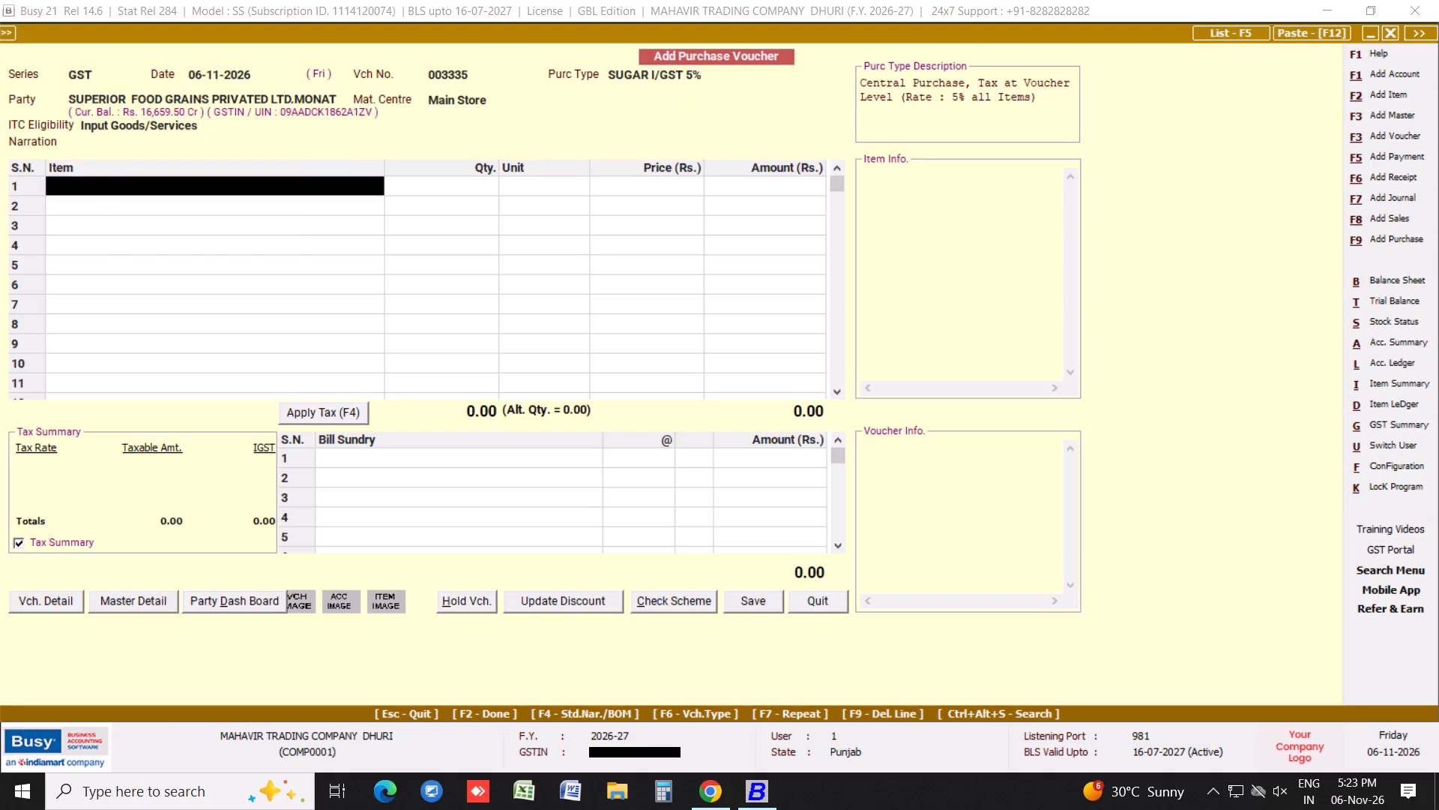
Enter CRYSTAL SUGAR as the first item with quantity 75 QTL at a price of Rs. 5,702.
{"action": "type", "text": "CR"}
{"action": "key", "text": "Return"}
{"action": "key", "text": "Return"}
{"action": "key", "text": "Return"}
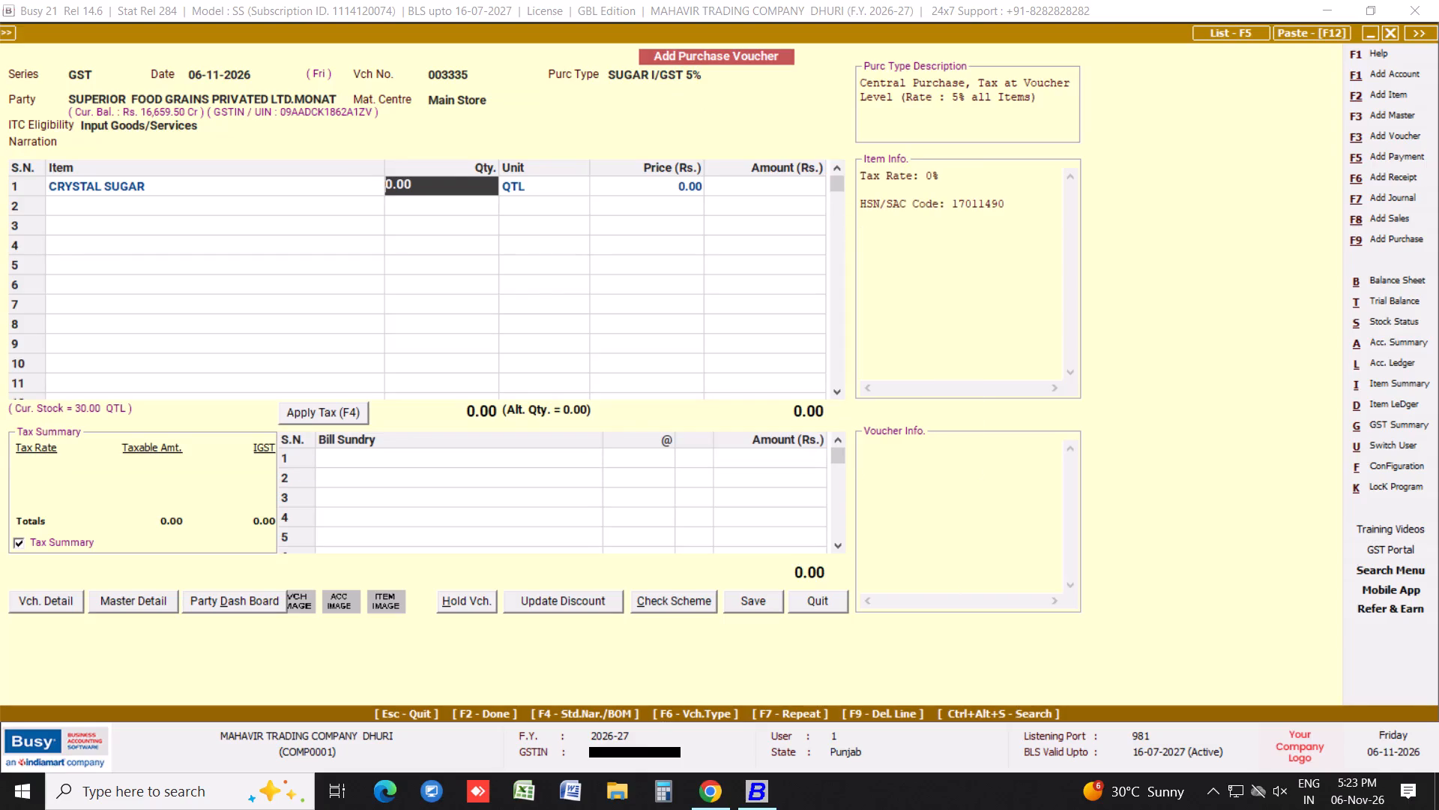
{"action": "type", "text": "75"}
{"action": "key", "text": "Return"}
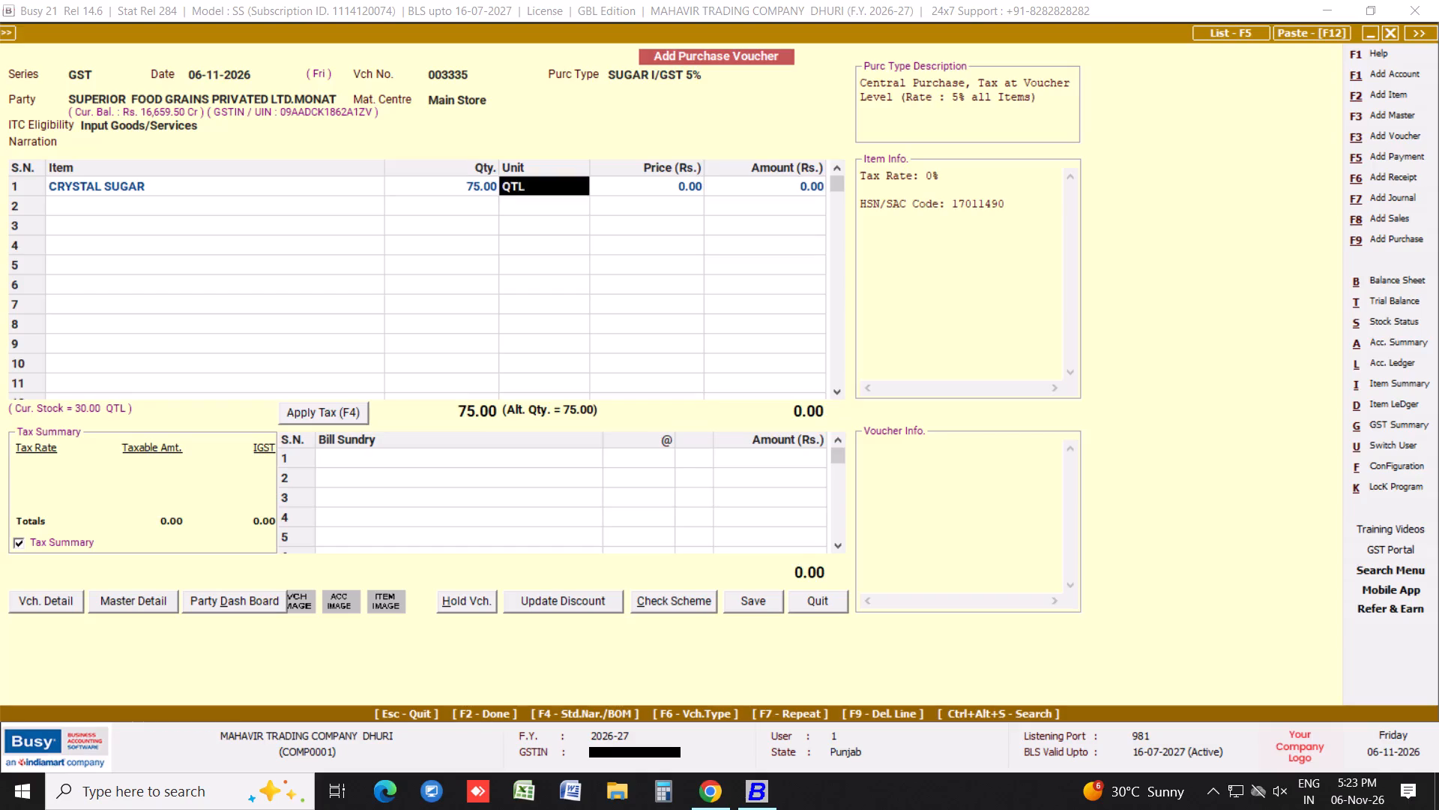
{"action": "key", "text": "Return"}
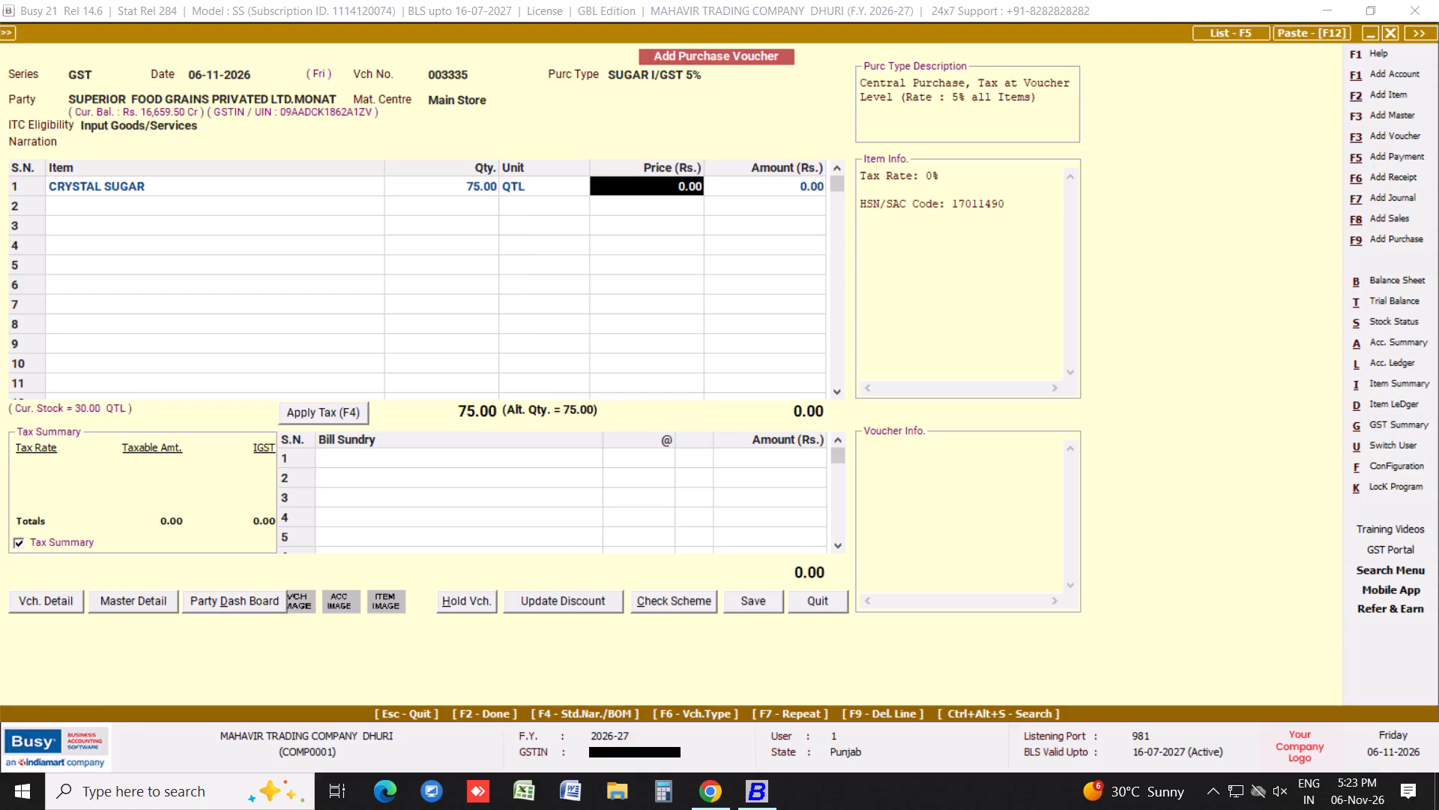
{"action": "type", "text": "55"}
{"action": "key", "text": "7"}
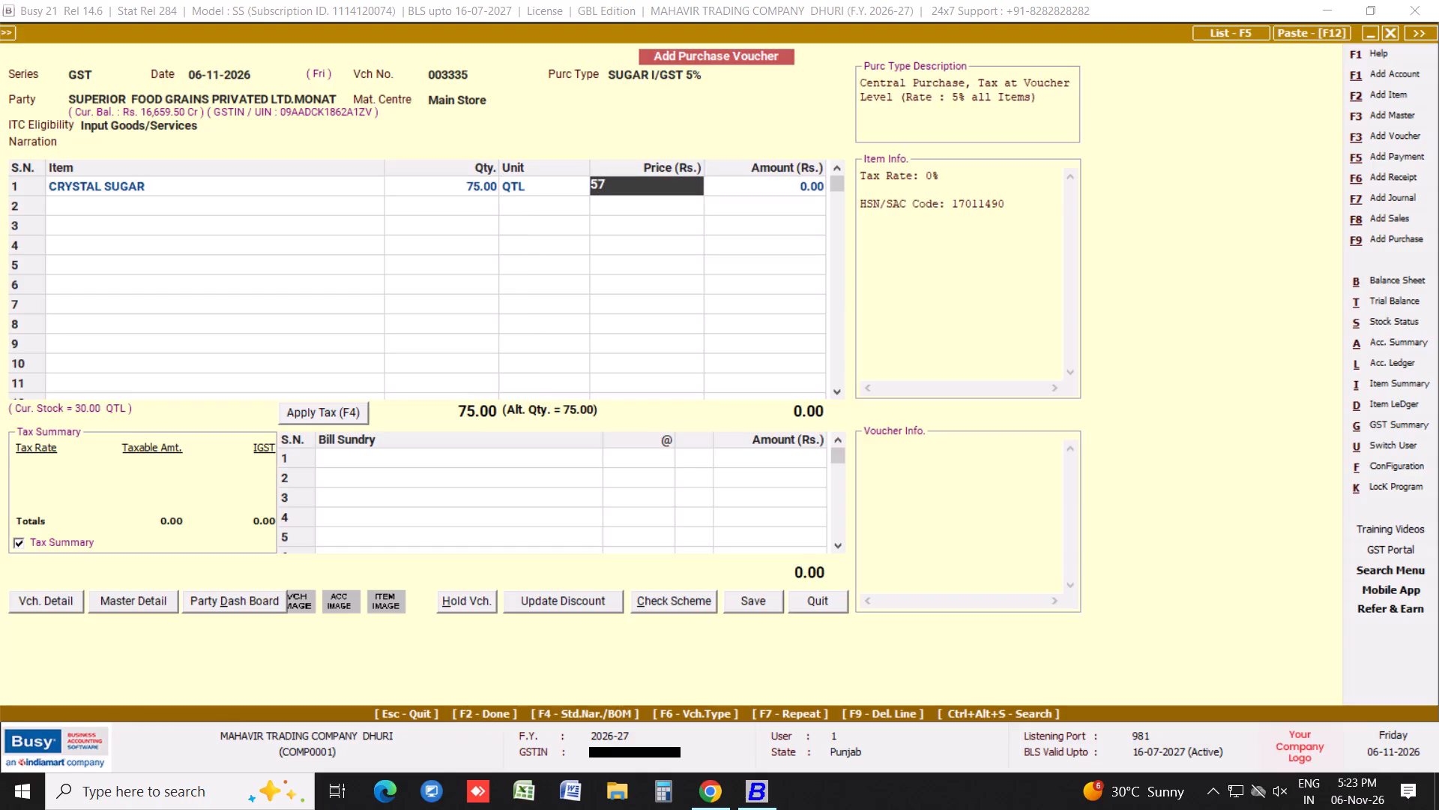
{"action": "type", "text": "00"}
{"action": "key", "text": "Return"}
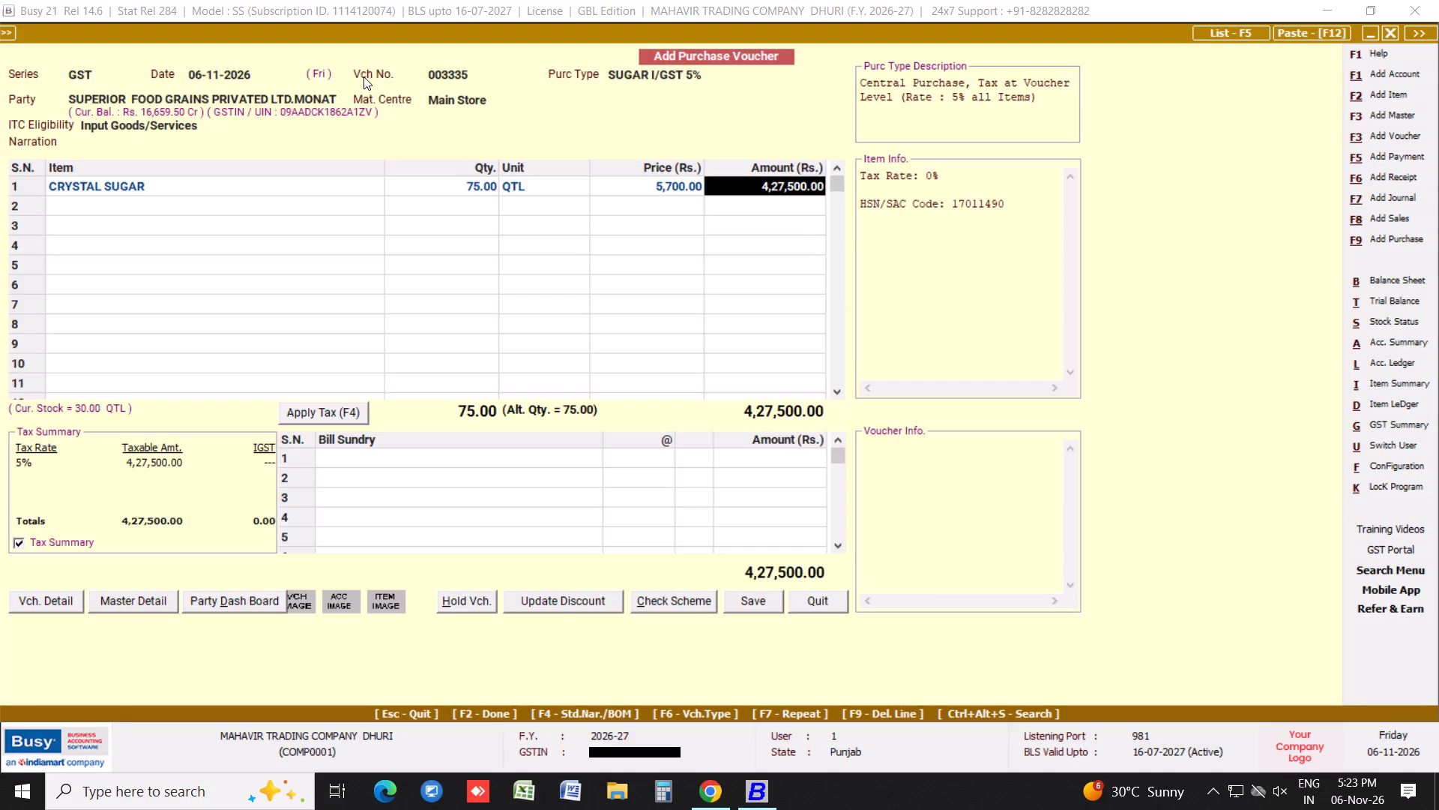
{"action": "left_click", "coordinate": [658, 187]}
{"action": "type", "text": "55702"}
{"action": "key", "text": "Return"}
Apply the 5% IGST to purchase voucher 003335.
{"action": "left_click", "coordinate": [346, 411]}
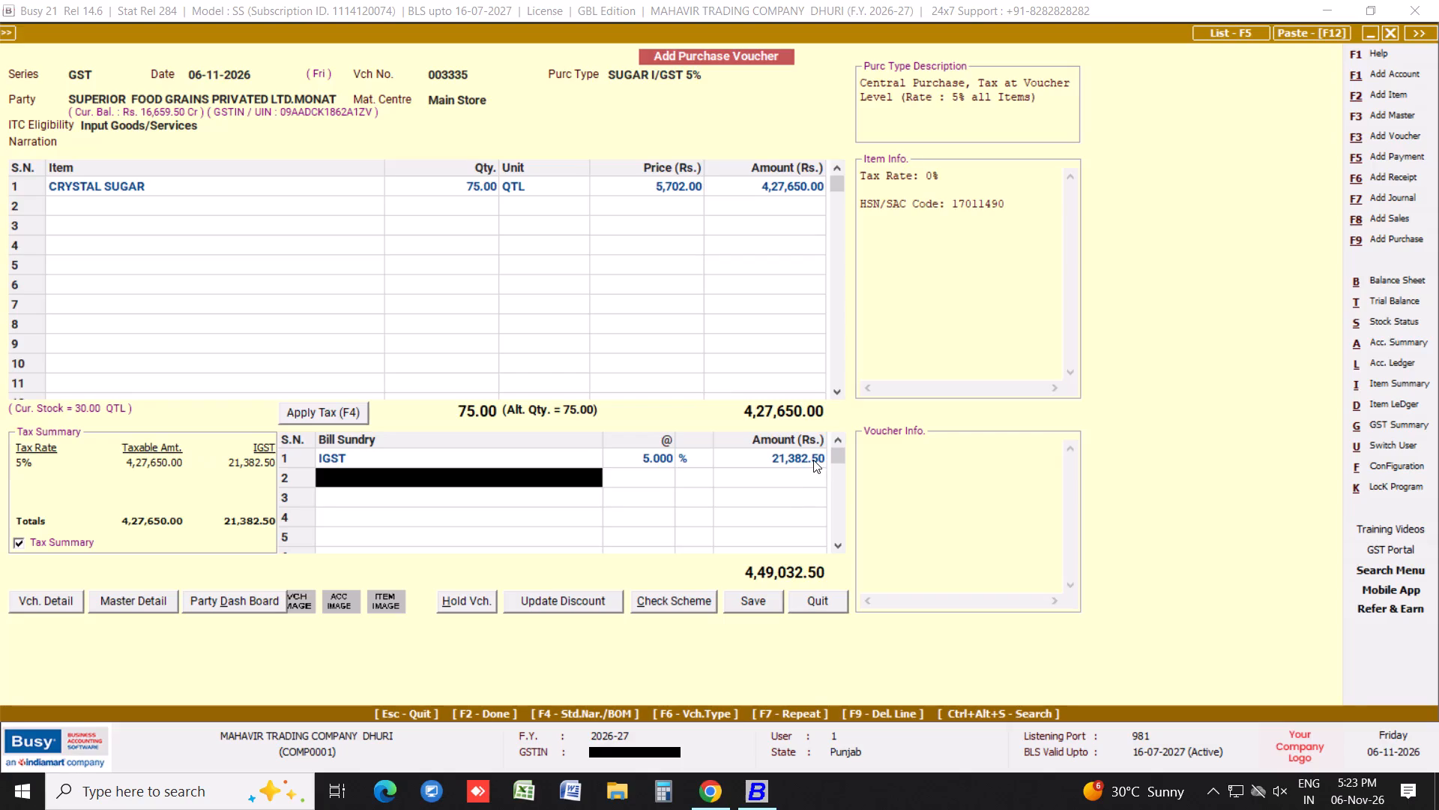
Add the bill sundry Rounded Off (-) with an amount of 0.50 below the IGST line.
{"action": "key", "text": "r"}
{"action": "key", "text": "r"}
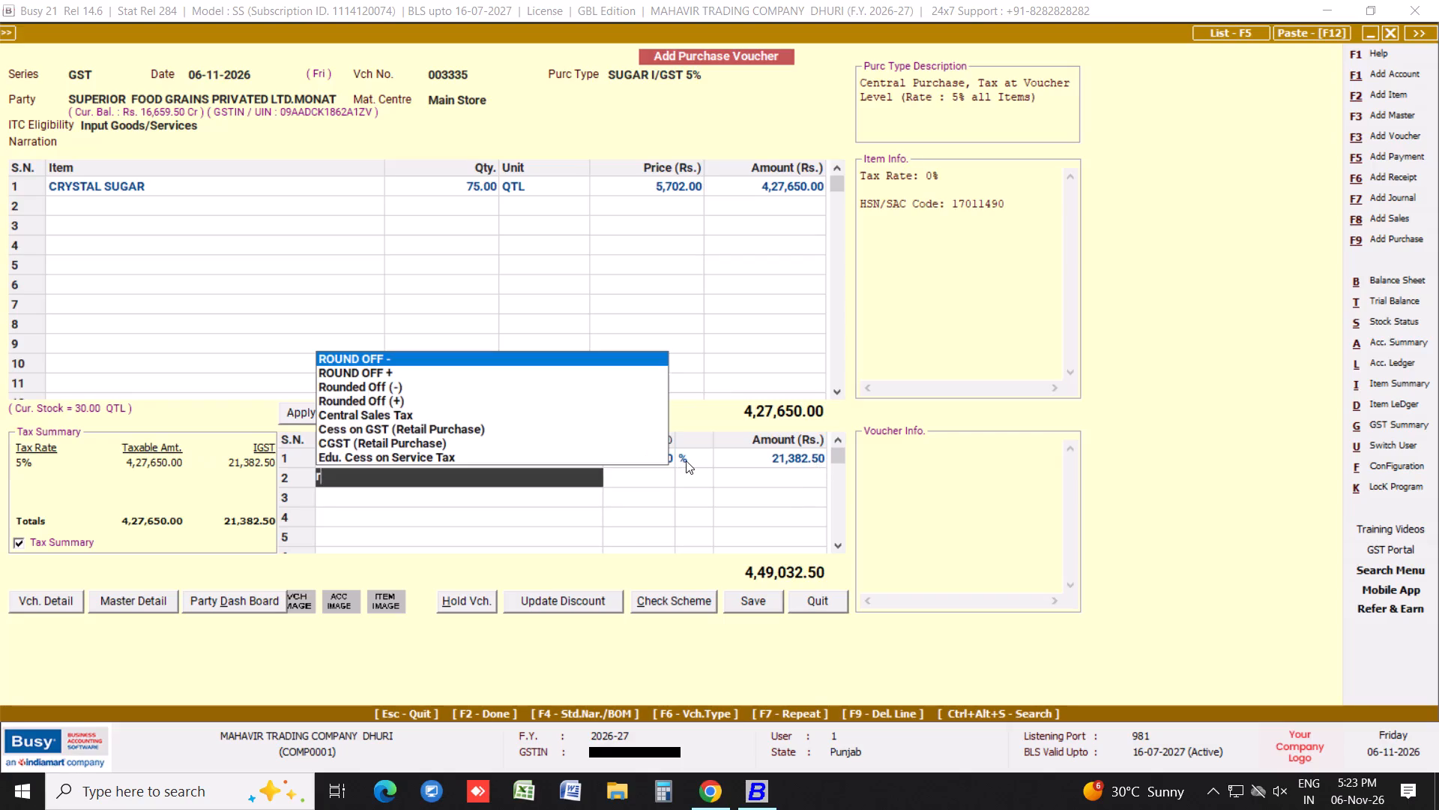
{"action": "key", "text": "Down"}
{"action": "key", "text": "Down"}
{"action": "key", "text": "Down"}
{"action": "key", "text": "Up"}
{"action": "key", "text": "Return"}
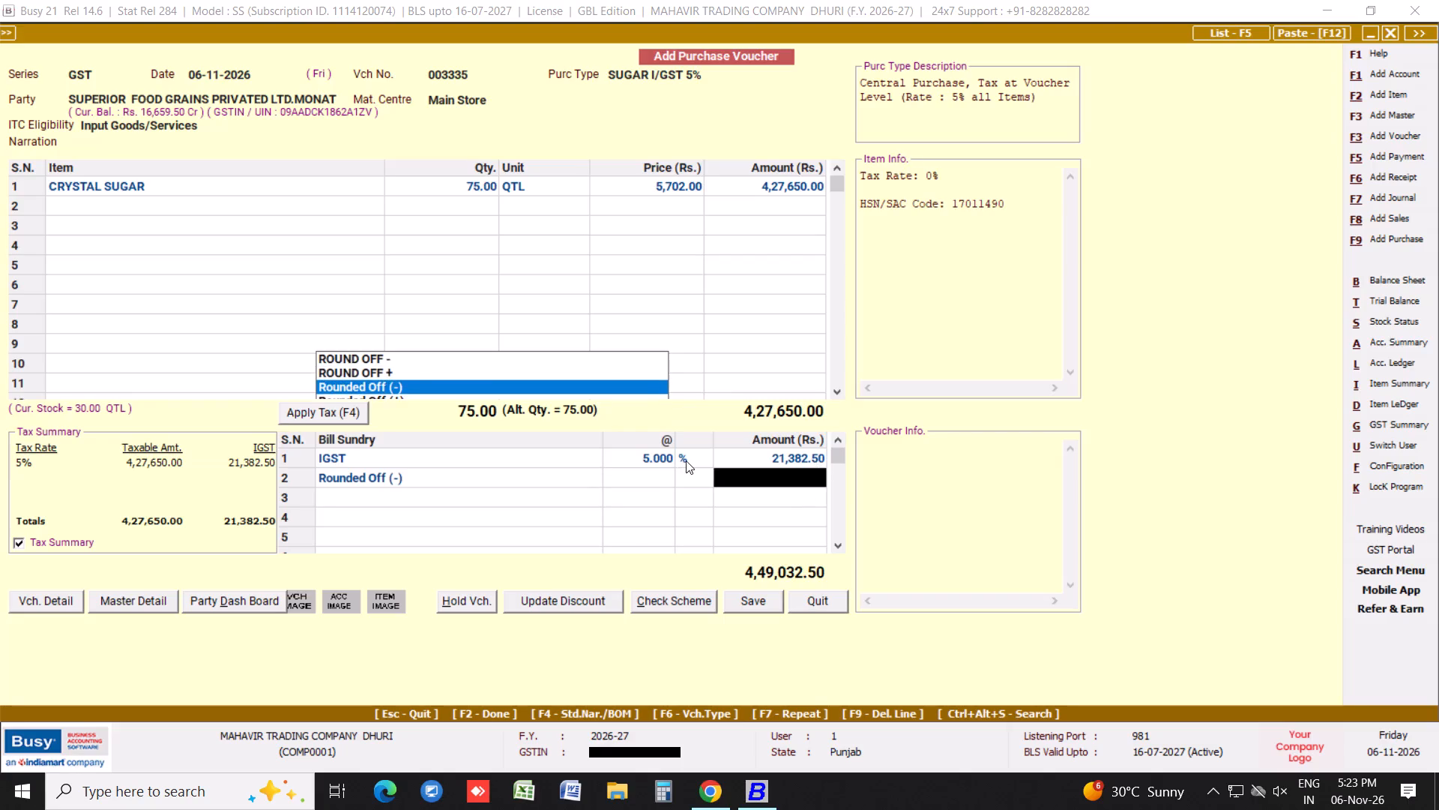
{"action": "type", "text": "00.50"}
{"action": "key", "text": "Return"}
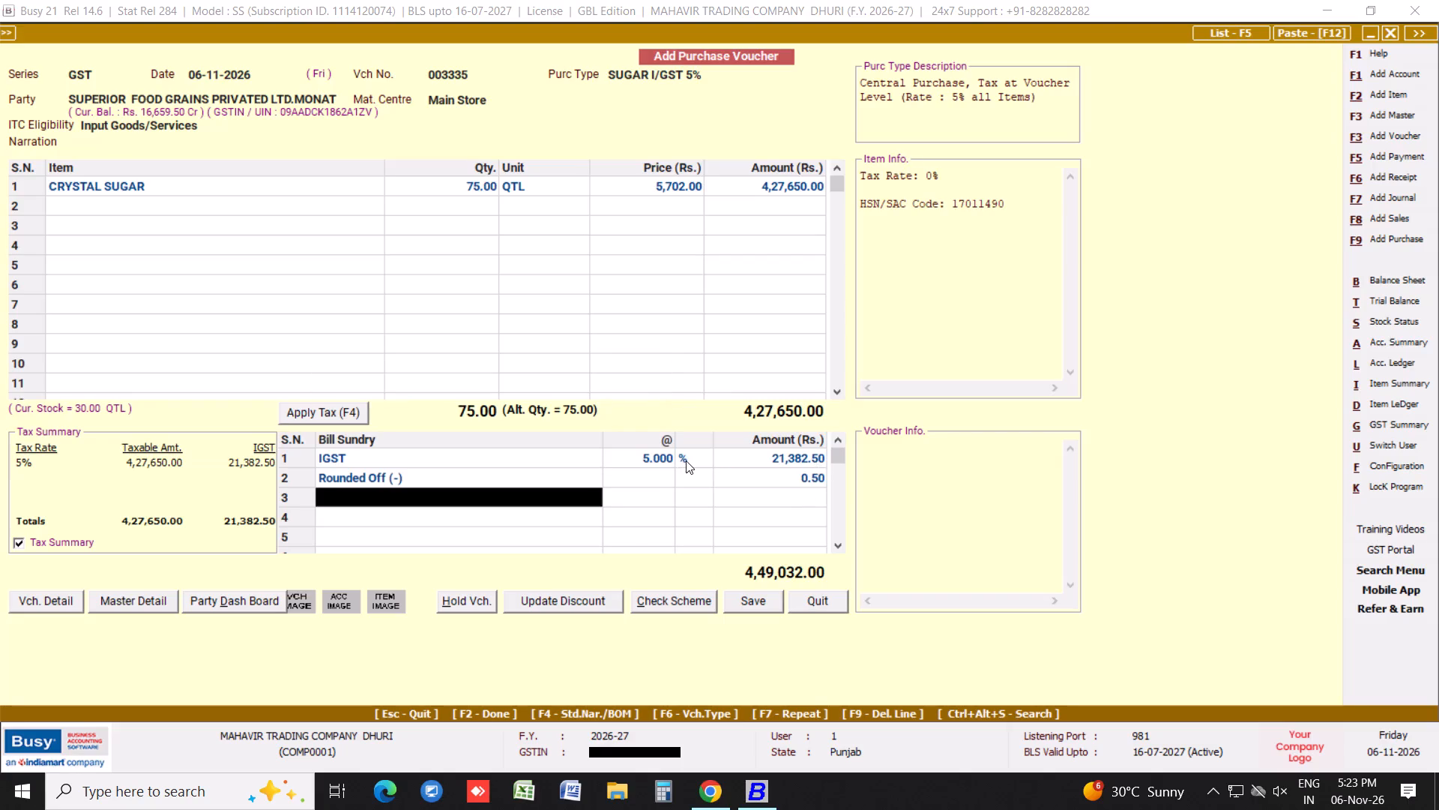
Save voucher 003335, accepting the GST reporting details and closing the transport details without filling them in.
{"action": "left_click", "coordinate": [769, 600]}
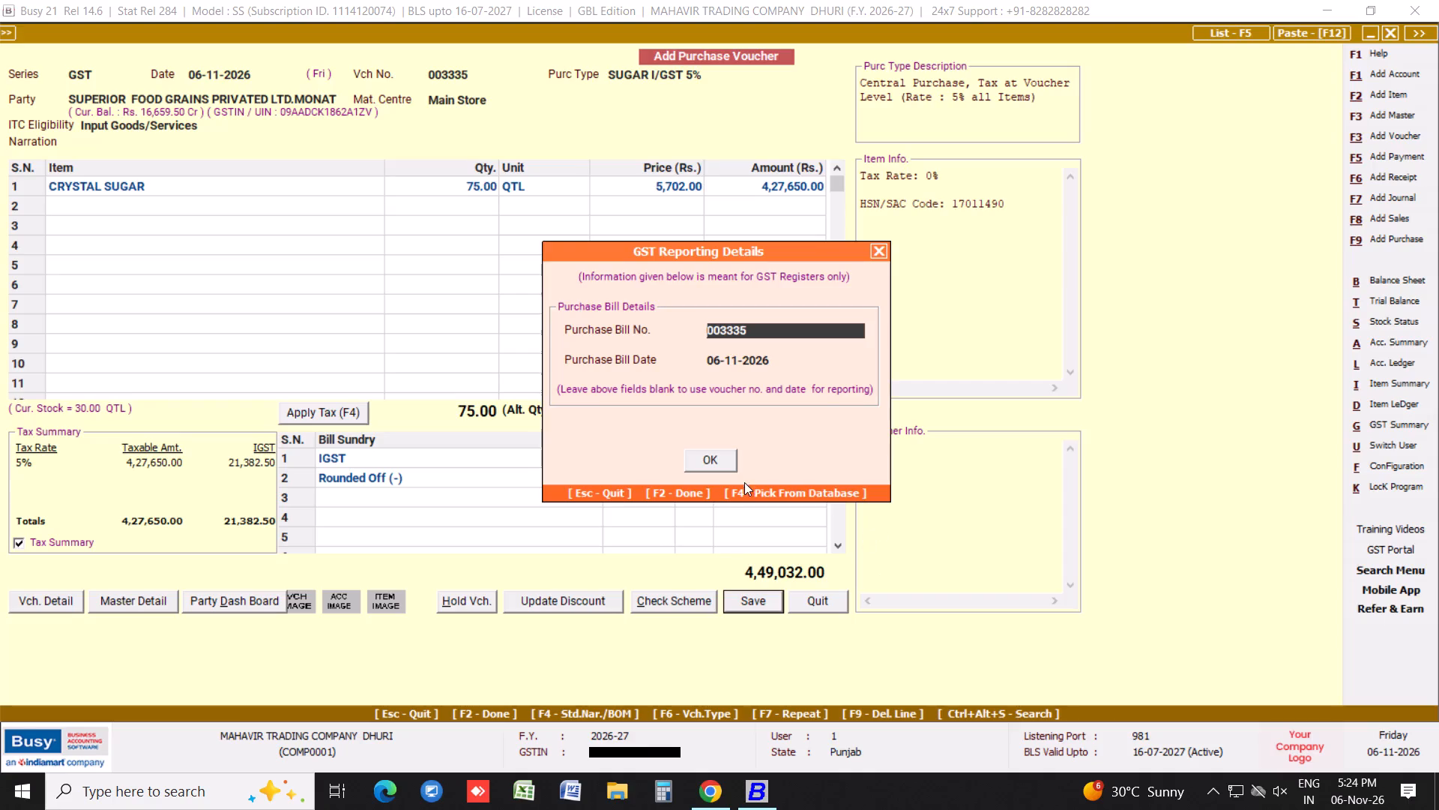
{"action": "left_click", "coordinate": [726, 464]}
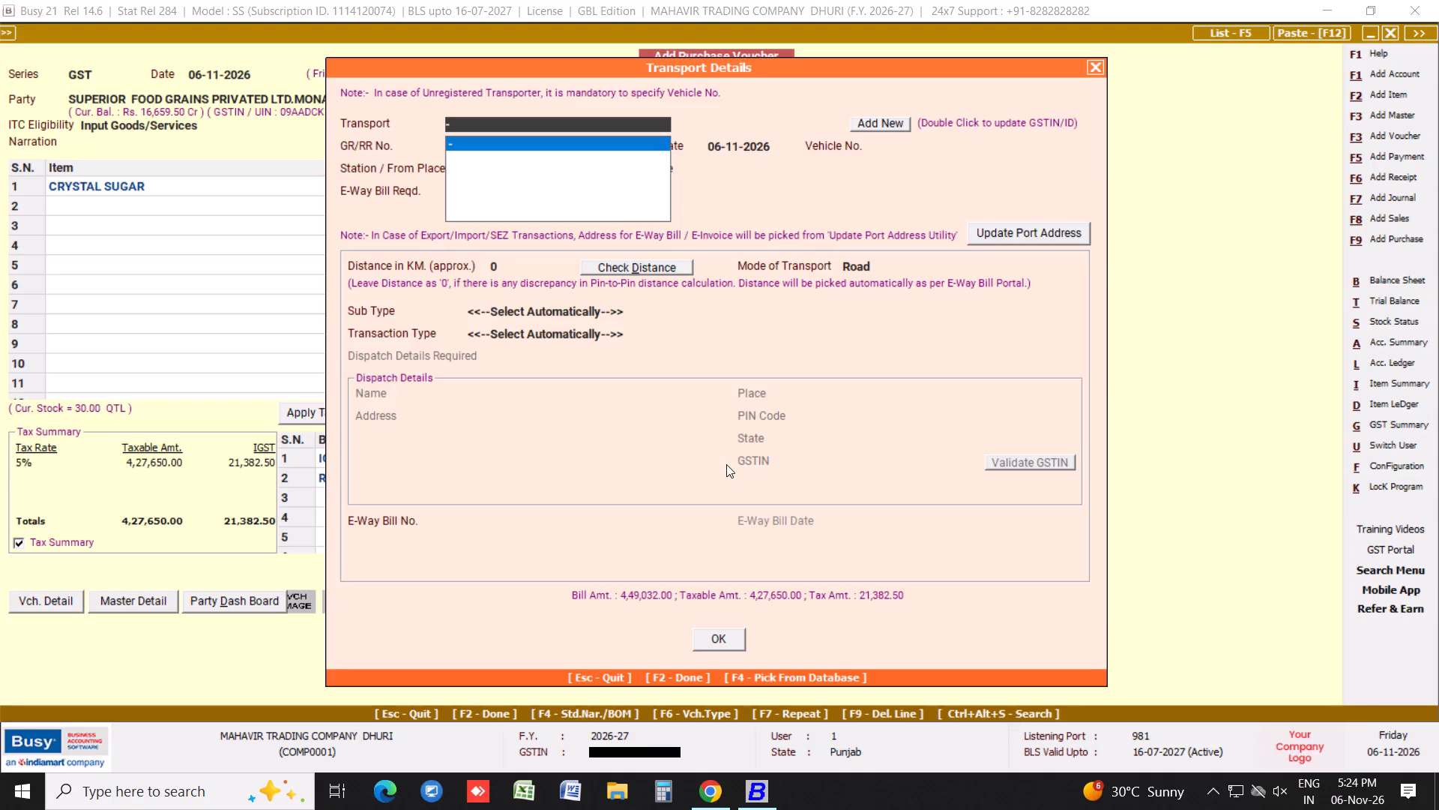
{"action": "left_click", "coordinate": [1096, 65]}
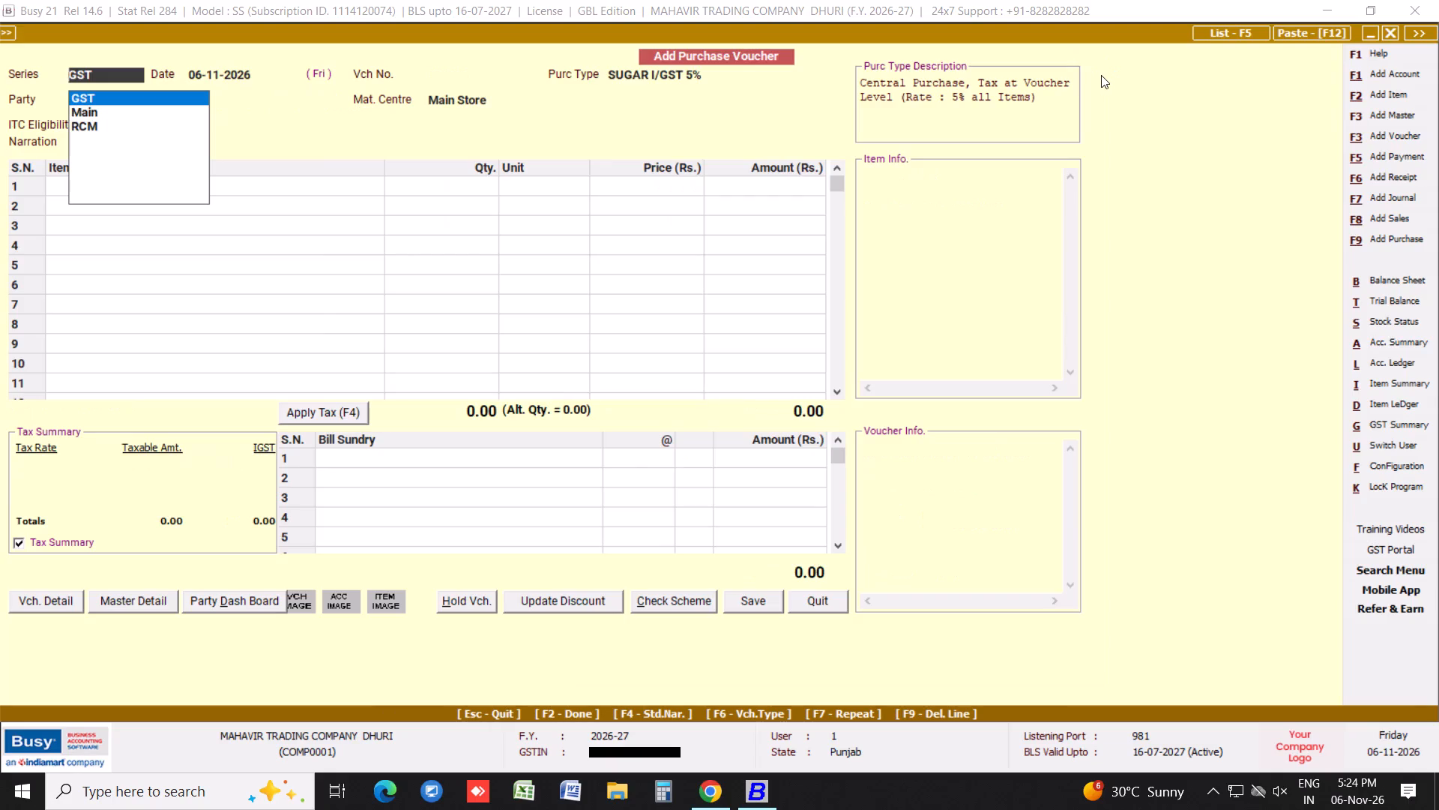
Fill in the next purchase voucher's header with series GST, date 06-11-2026, voucher number 003334 and purchase type SUGAR I/GST 5%.
{"action": "key", "text": "Return"}
{"action": "key", "text": "Tab"}
{"action": "key", "text": "Return"}
{"action": "key", "text": "Tab"}
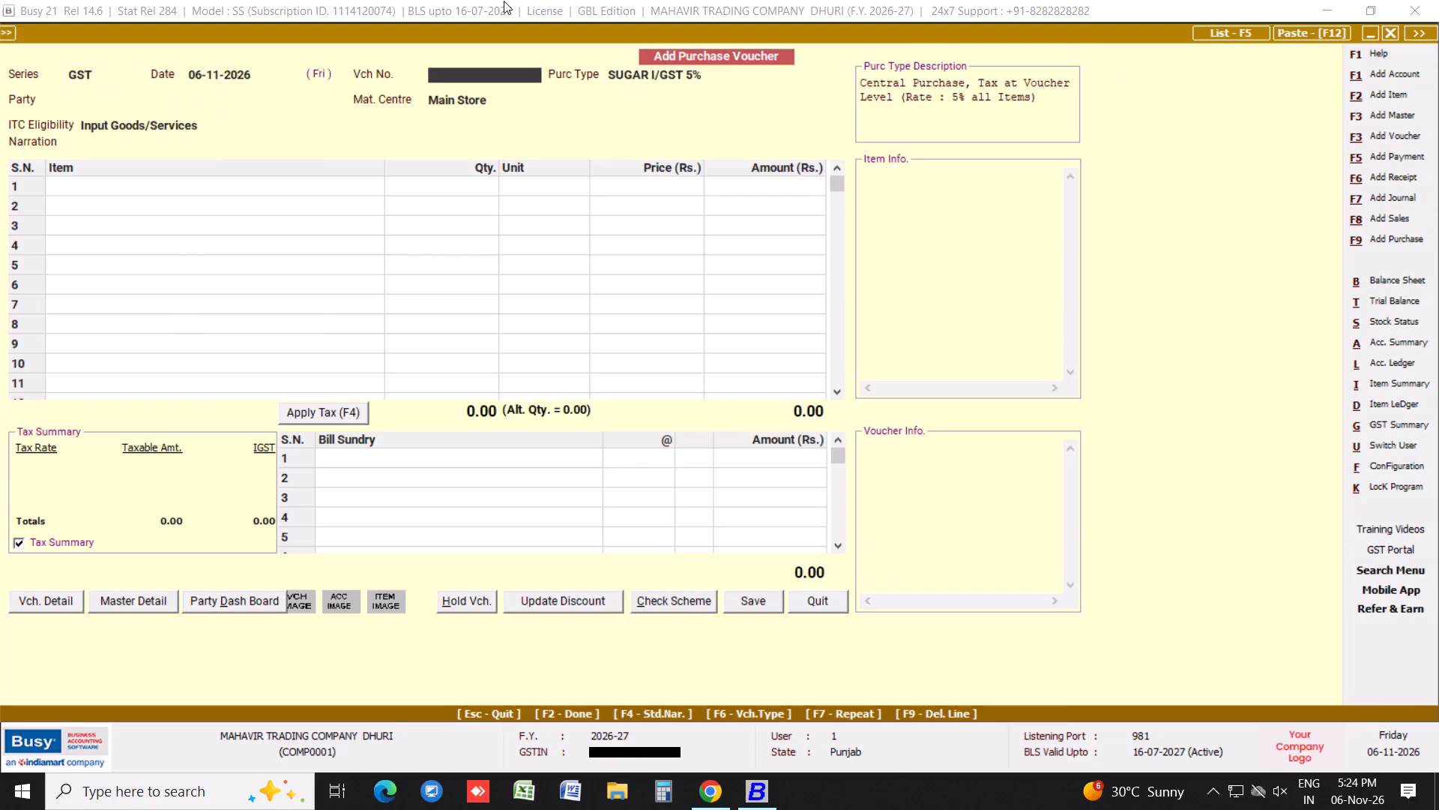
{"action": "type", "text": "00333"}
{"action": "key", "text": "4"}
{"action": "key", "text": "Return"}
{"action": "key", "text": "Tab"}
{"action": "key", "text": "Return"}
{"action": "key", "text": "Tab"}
Set the party to SUPERIOR FOOD GRAINS PRIVATED LTD.MONAT, keeping Main Store, Input Goods/Services eligibility and a blank narration.
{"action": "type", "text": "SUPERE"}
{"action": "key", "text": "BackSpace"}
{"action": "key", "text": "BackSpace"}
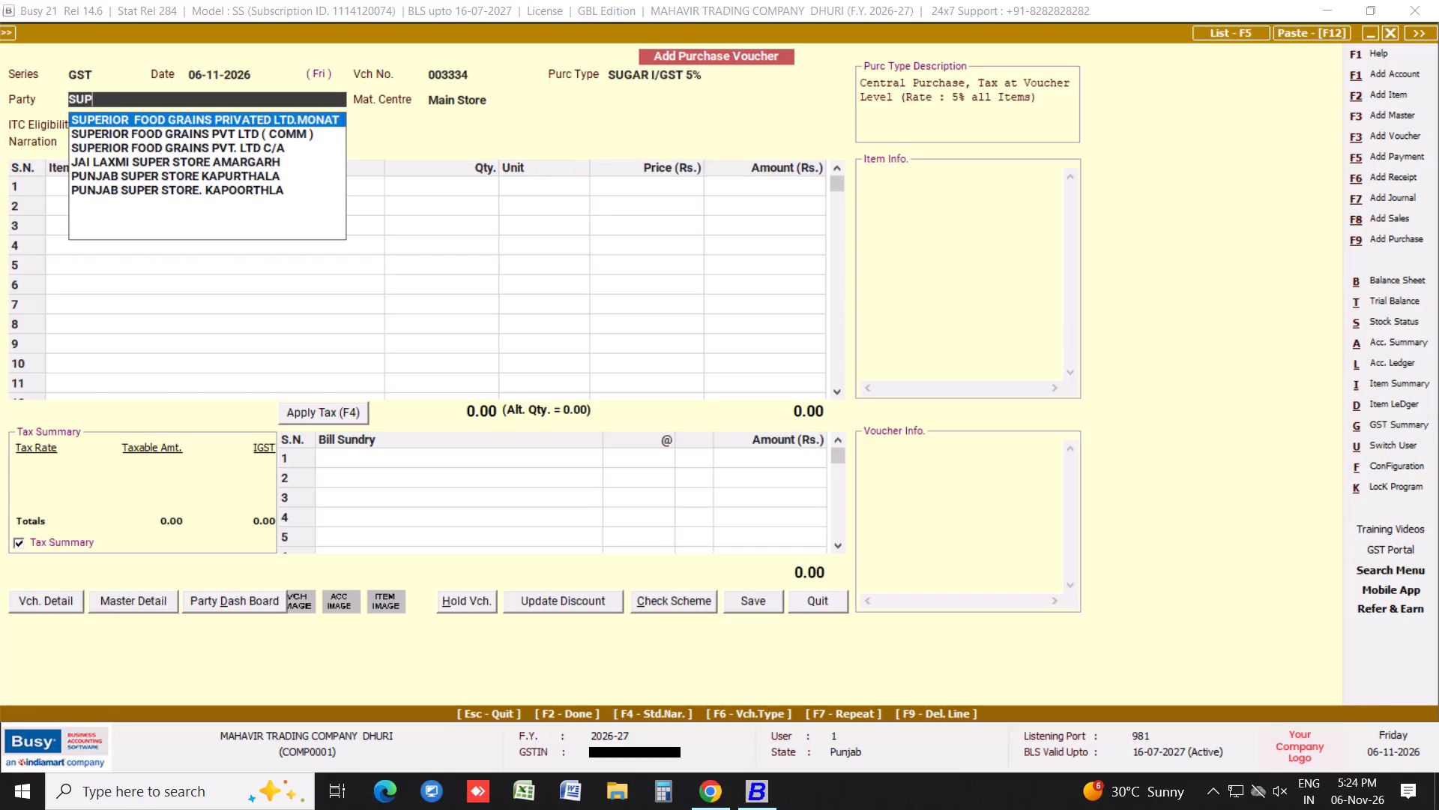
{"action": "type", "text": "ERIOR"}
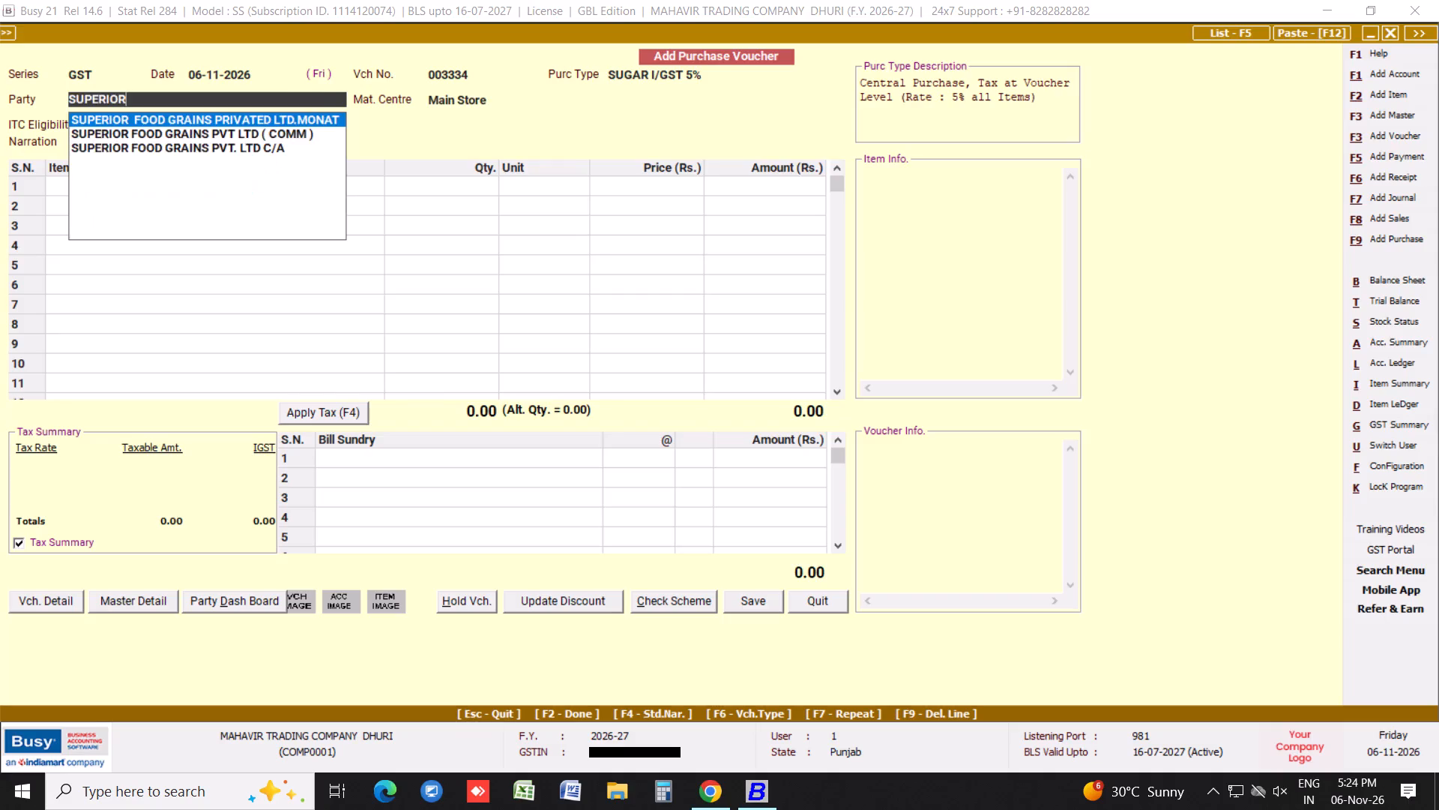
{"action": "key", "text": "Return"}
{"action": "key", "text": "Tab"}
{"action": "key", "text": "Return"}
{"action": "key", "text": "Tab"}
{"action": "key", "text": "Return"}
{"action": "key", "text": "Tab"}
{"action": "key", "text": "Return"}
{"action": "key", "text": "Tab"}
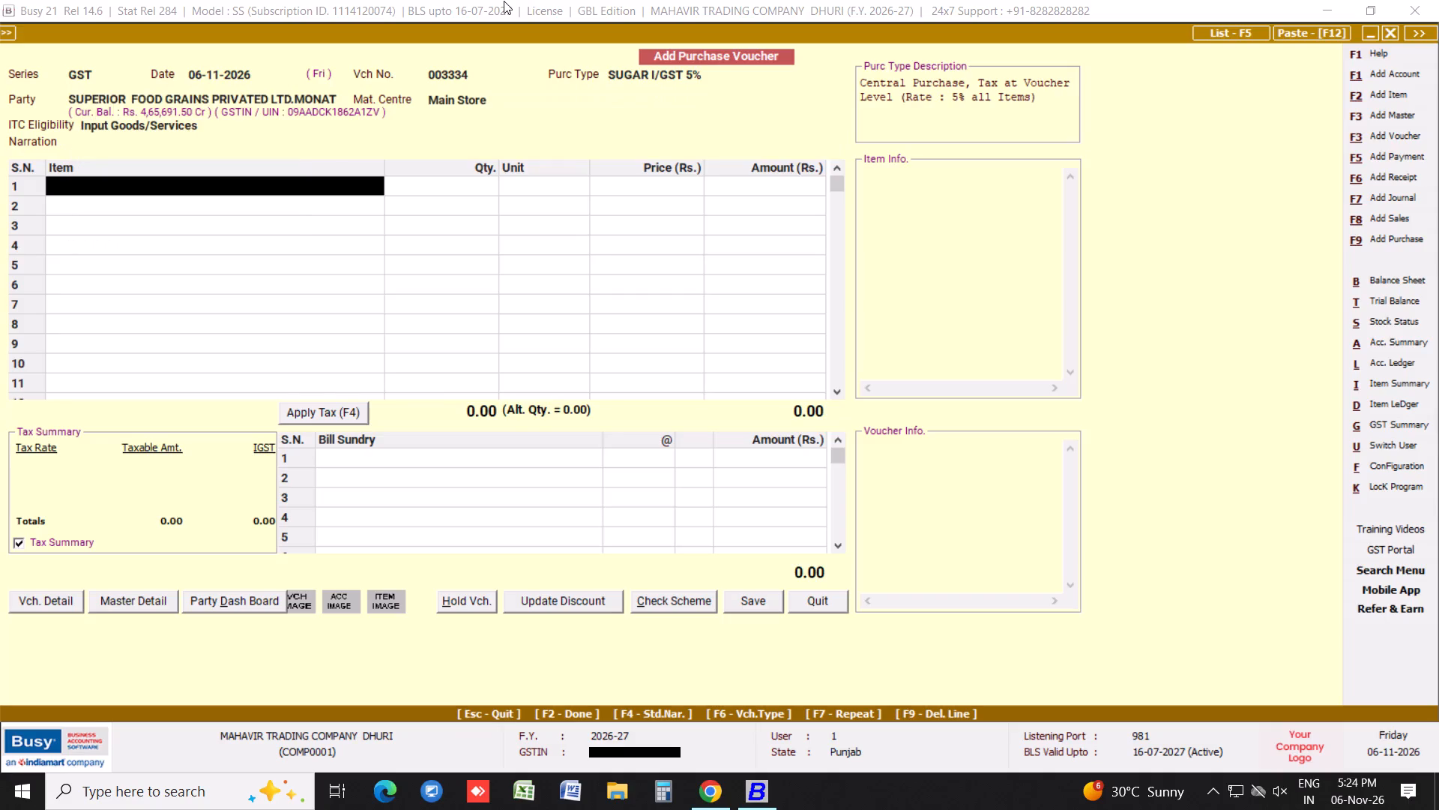
Enter CRYSTAL SUGAR as voucher 003334's first item with quantity 75 QTL at a price of Rs. 5,702.
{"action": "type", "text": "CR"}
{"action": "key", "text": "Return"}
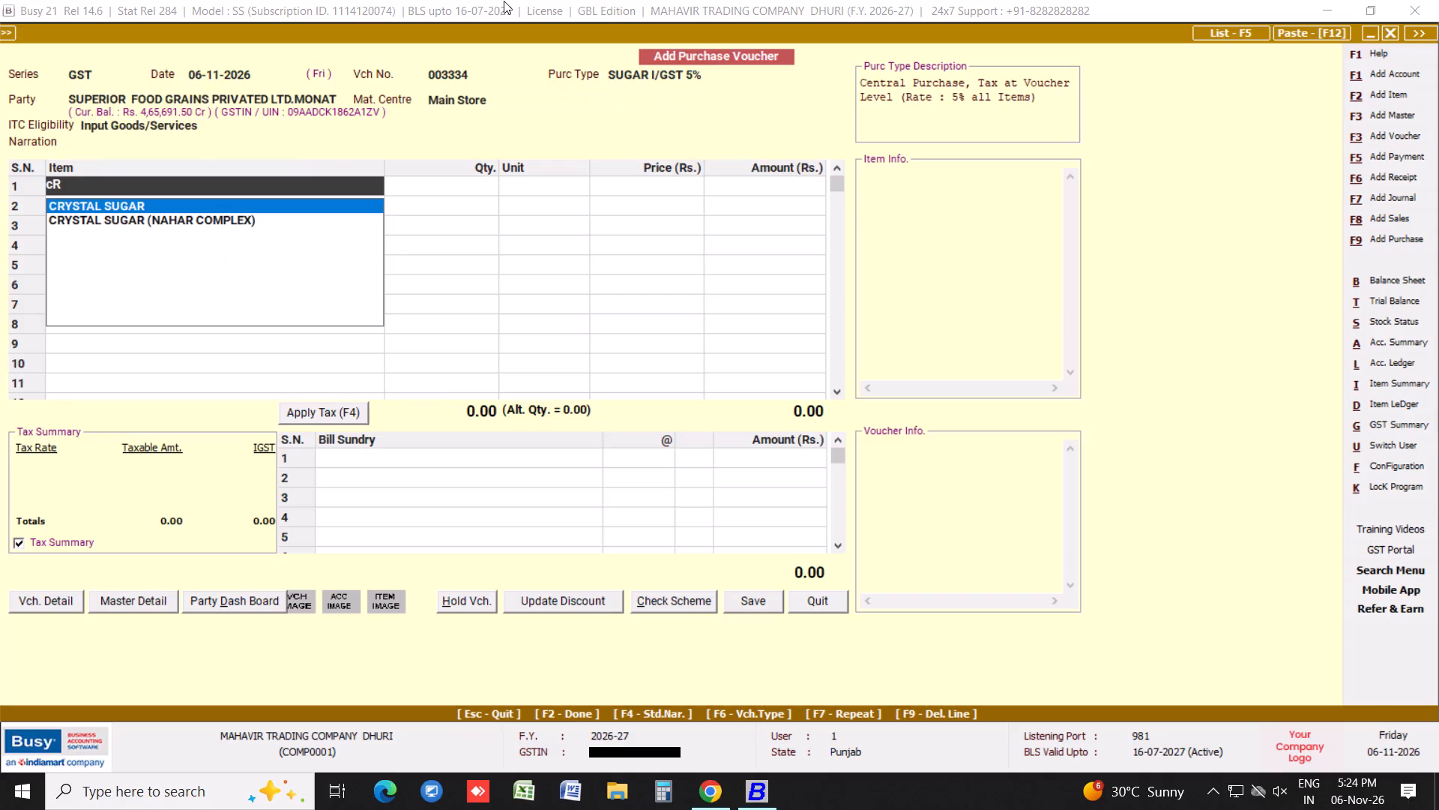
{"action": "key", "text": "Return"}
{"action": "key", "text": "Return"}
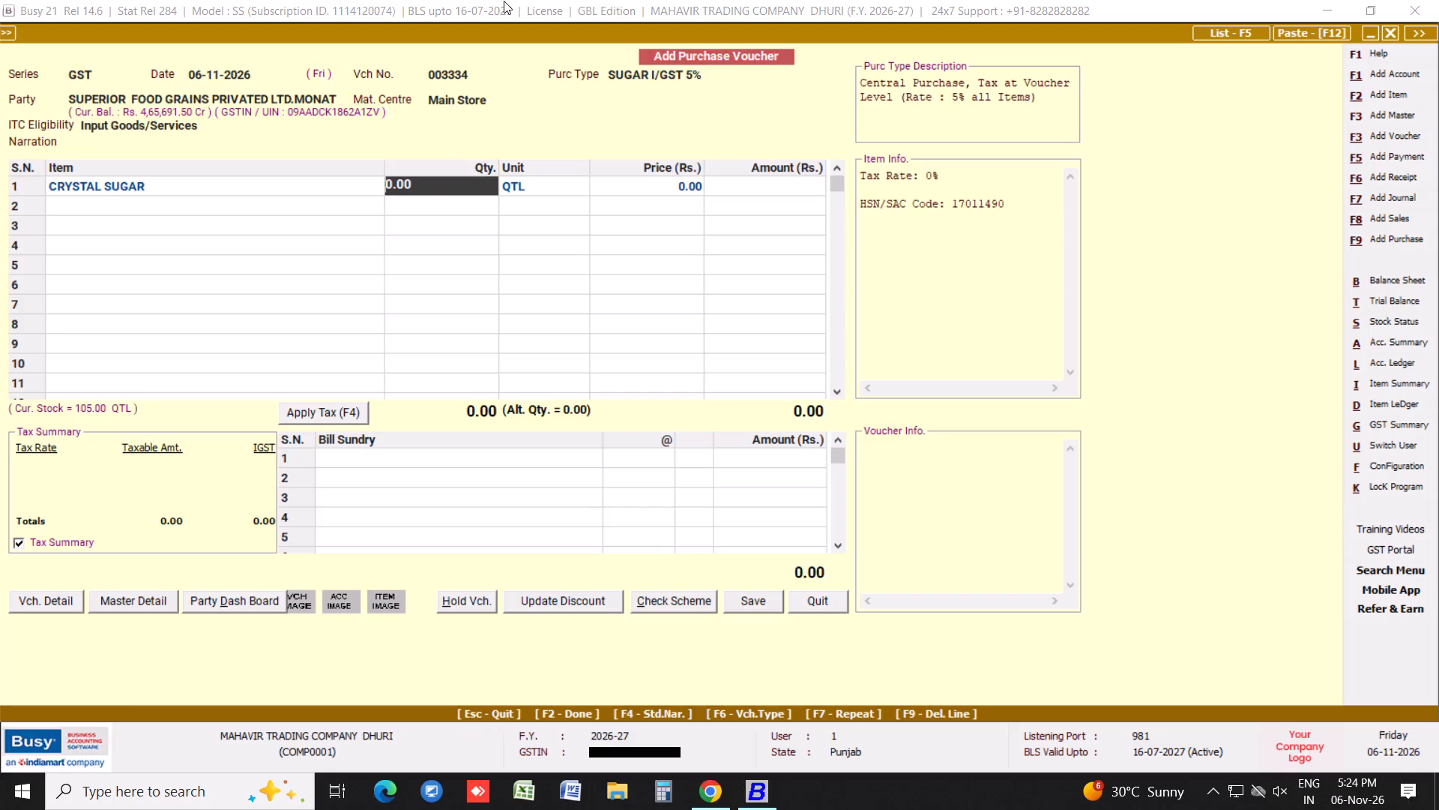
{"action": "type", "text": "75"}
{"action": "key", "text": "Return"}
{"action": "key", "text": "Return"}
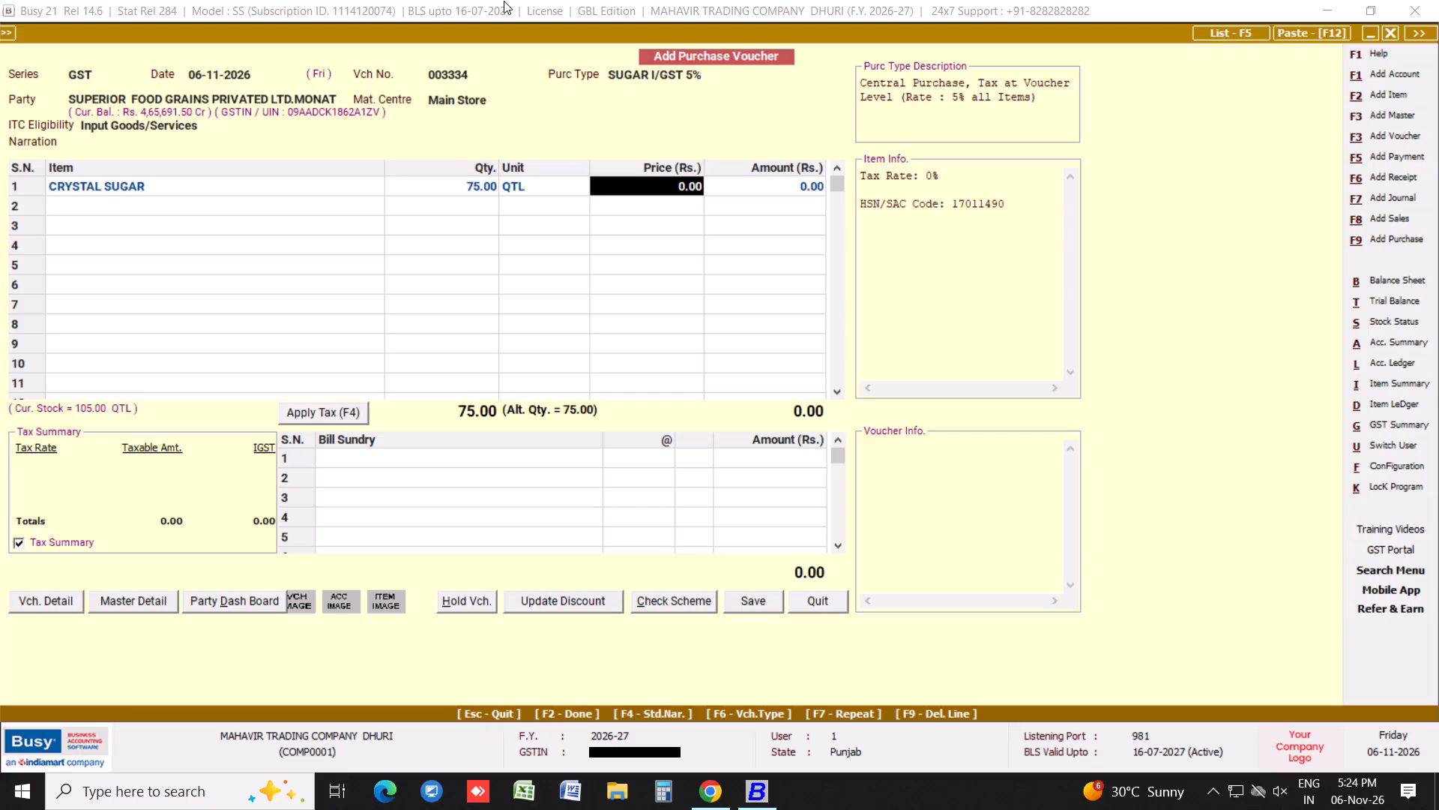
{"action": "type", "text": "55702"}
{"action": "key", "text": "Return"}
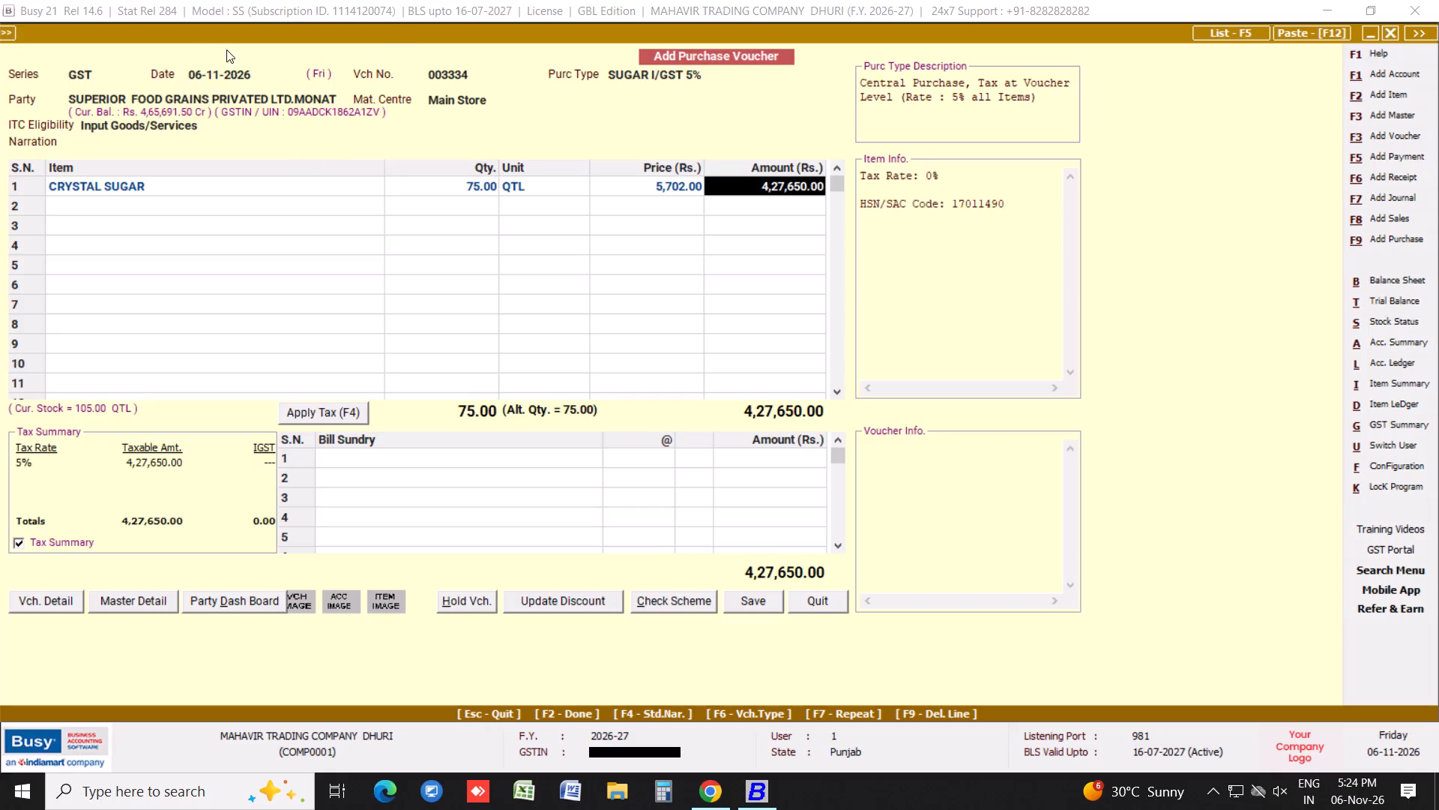
Apply the 5% IGST to purchase voucher 003334.
{"action": "left_click", "coordinate": [327, 413]}
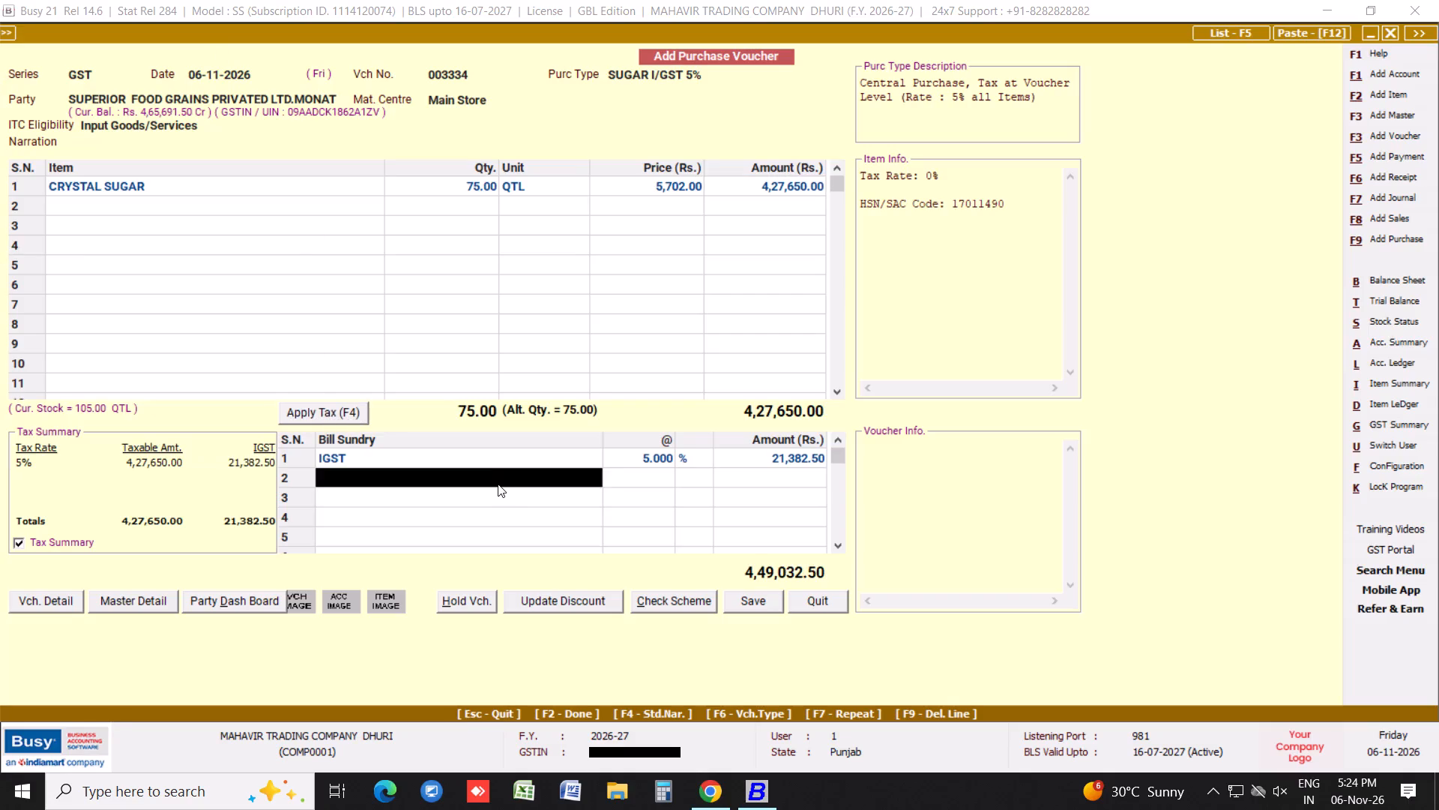
Add a Rounded Off (-) bill sundry of 0.50 below the IGST line in purchase voucher 003334.
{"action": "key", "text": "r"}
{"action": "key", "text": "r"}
{"action": "key", "text": "Down"}
{"action": "key", "text": "Down"}
{"action": "key", "text": "Down"}
{"action": "key", "text": "Up"}
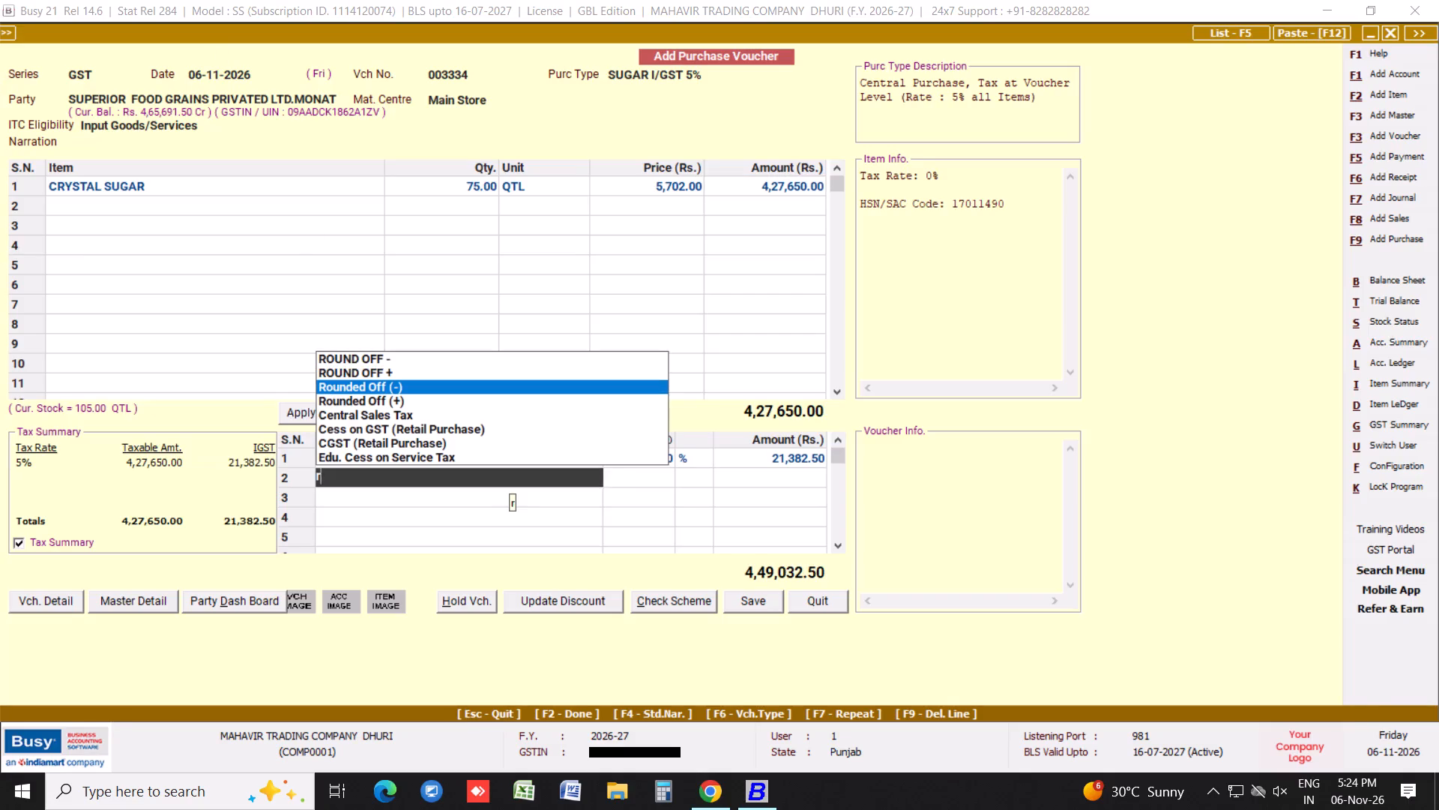
{"action": "key", "text": "Return"}
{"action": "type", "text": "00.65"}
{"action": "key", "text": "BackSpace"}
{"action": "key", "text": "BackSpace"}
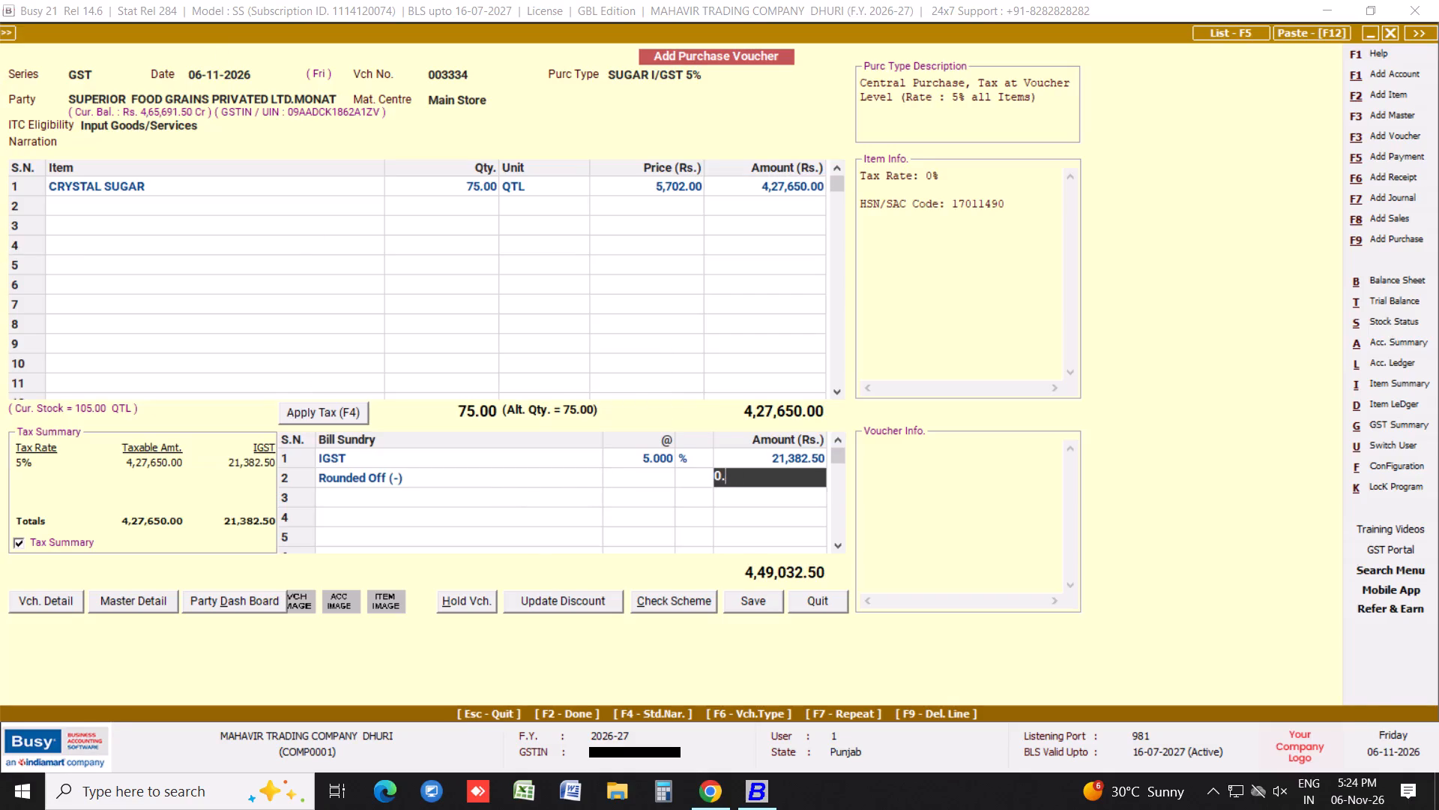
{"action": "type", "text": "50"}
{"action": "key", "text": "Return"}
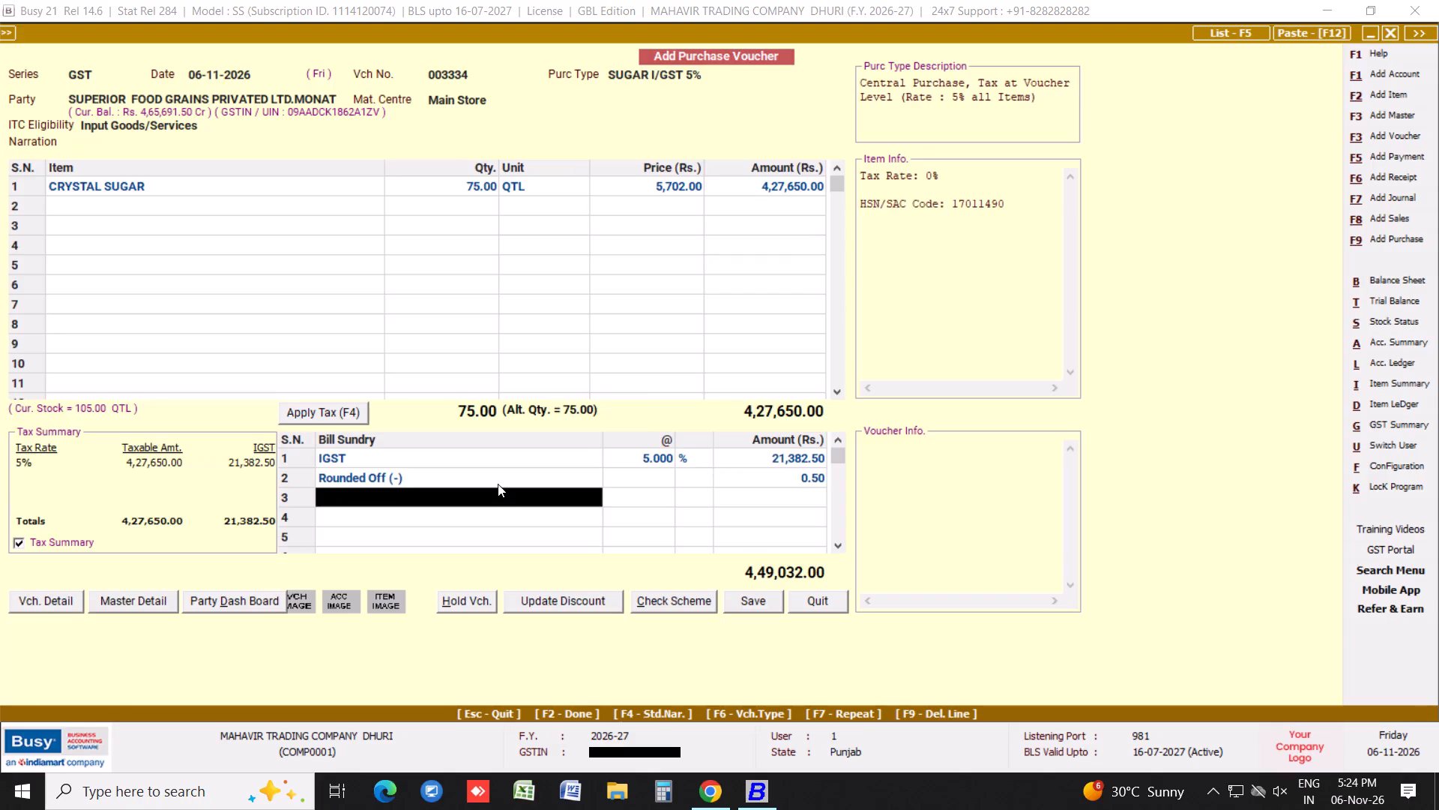
Save purchase voucher 003334, accepting the GST bill number and date and dismissing the transport details unfilled.
{"action": "left_click", "coordinate": [767, 602]}
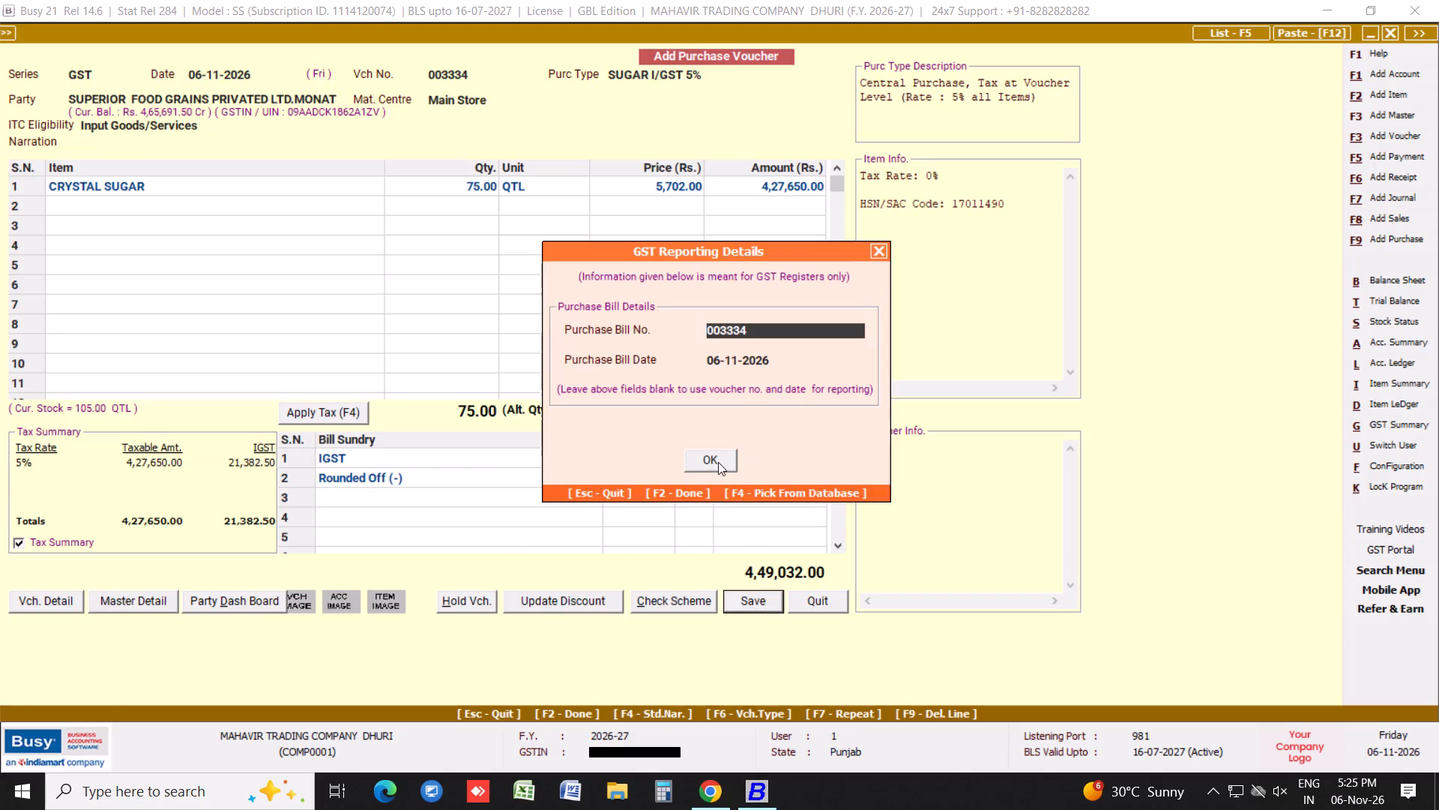
{"action": "left_click", "coordinate": [718, 462]}
{"action": "left_click", "coordinate": [1096, 64]}
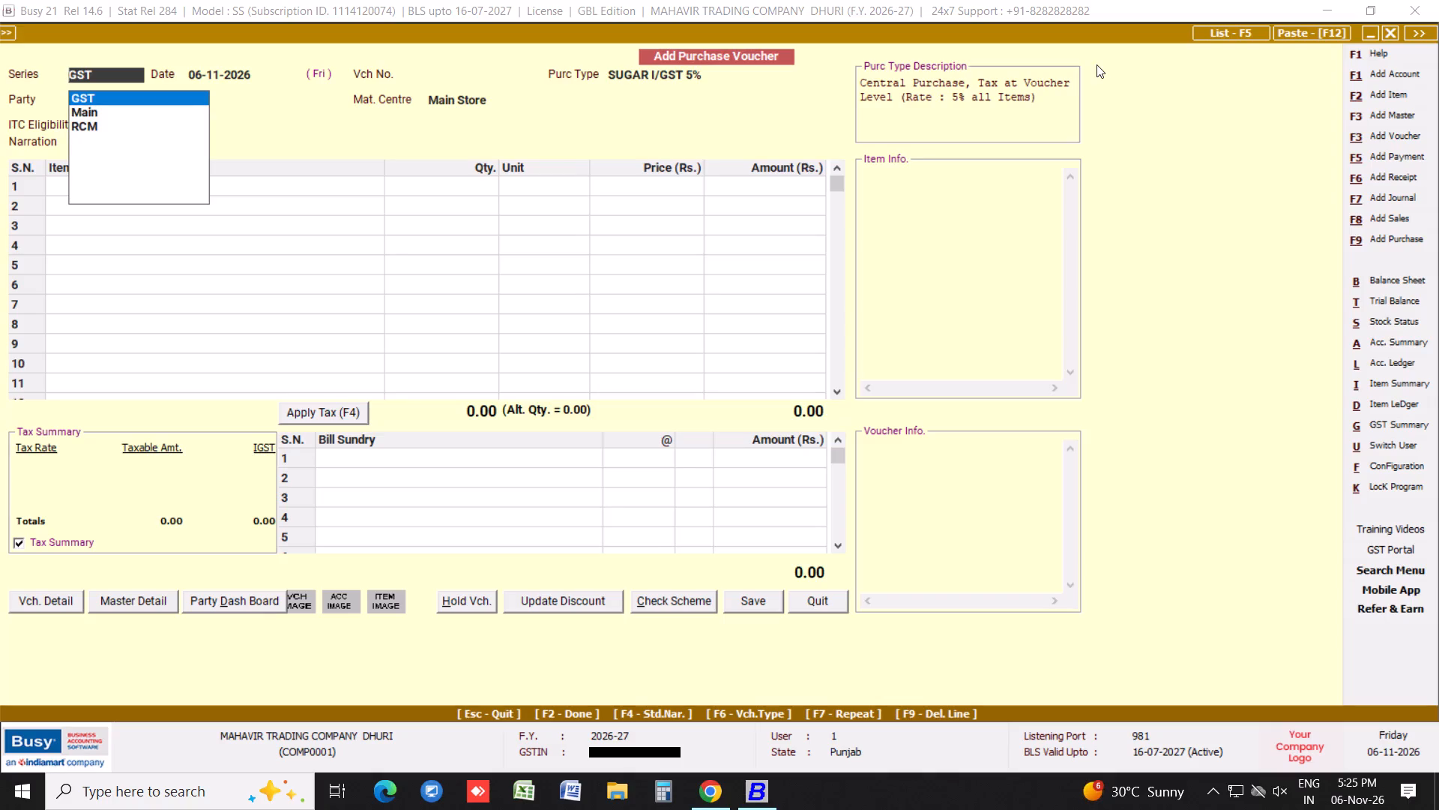
Fill in the next purchase voucher's header with series GST, date 06-11-2026, voucher number 003337 and purchase type SUGAR I/GST 5%.
{"action": "key", "text": "Return"}
{"action": "key", "text": "Tab"}
{"action": "key", "text": "Return"}
{"action": "key", "text": "Tab"}
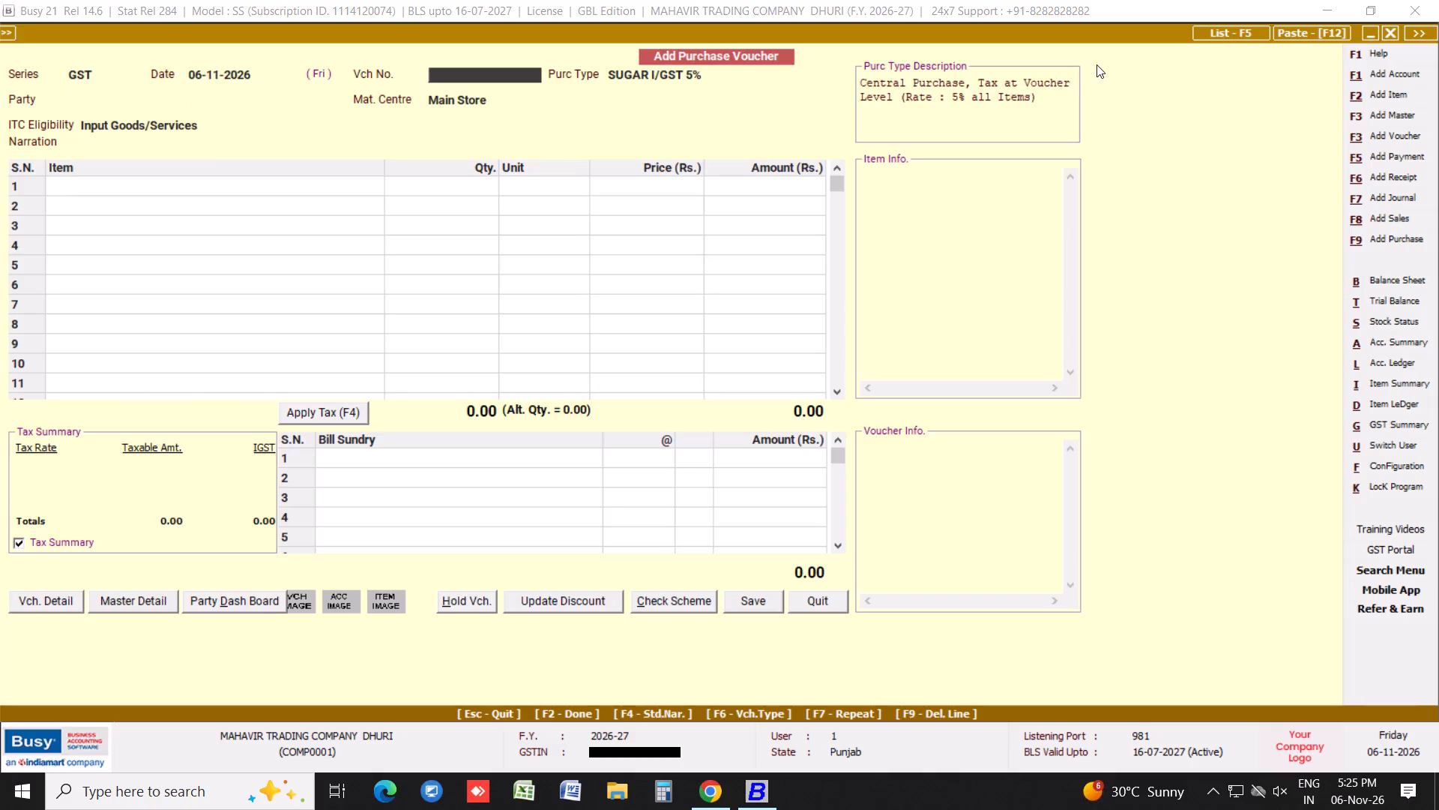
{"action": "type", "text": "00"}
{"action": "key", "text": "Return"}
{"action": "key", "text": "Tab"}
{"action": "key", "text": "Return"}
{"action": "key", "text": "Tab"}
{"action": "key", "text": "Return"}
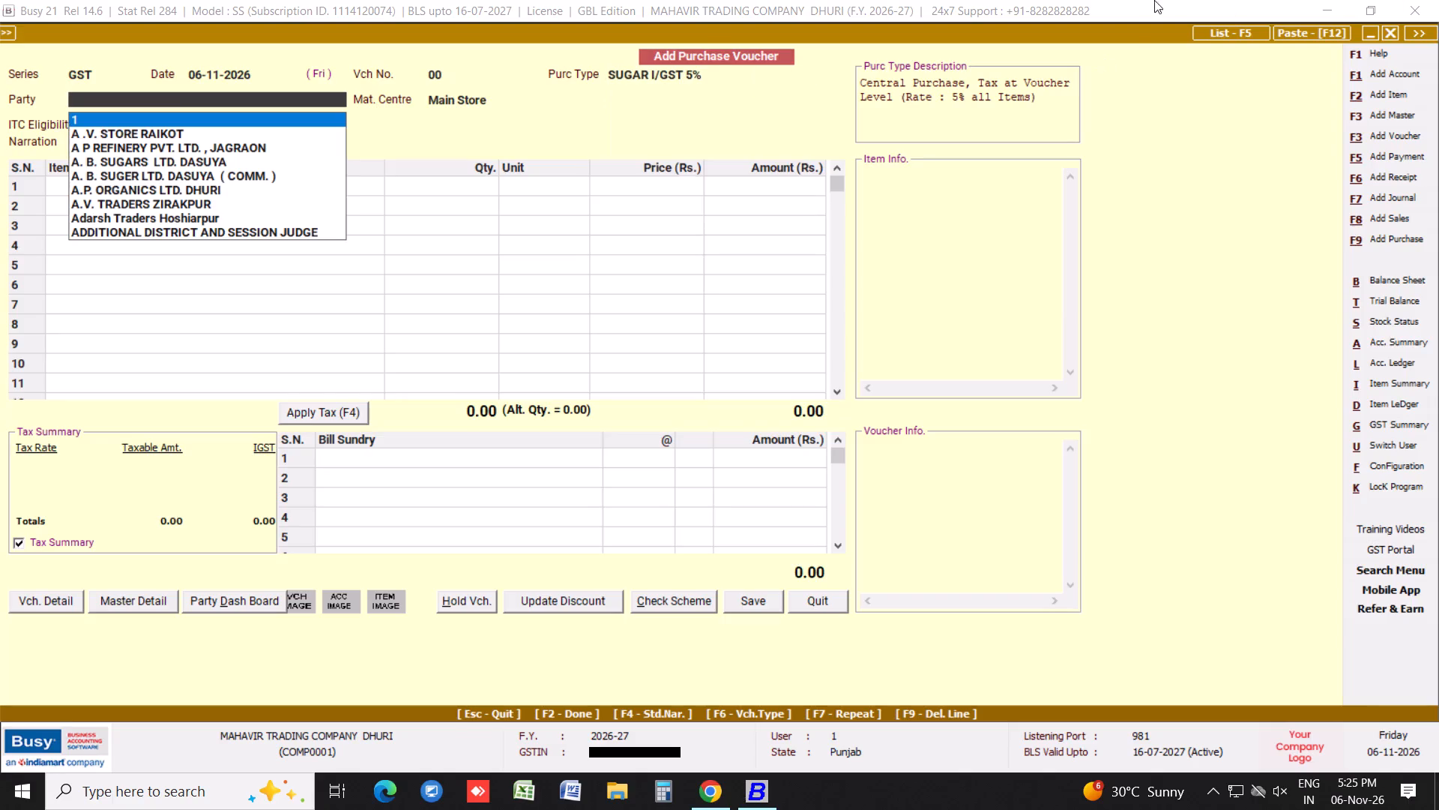
{"action": "left_click", "coordinate": [456, 68]}
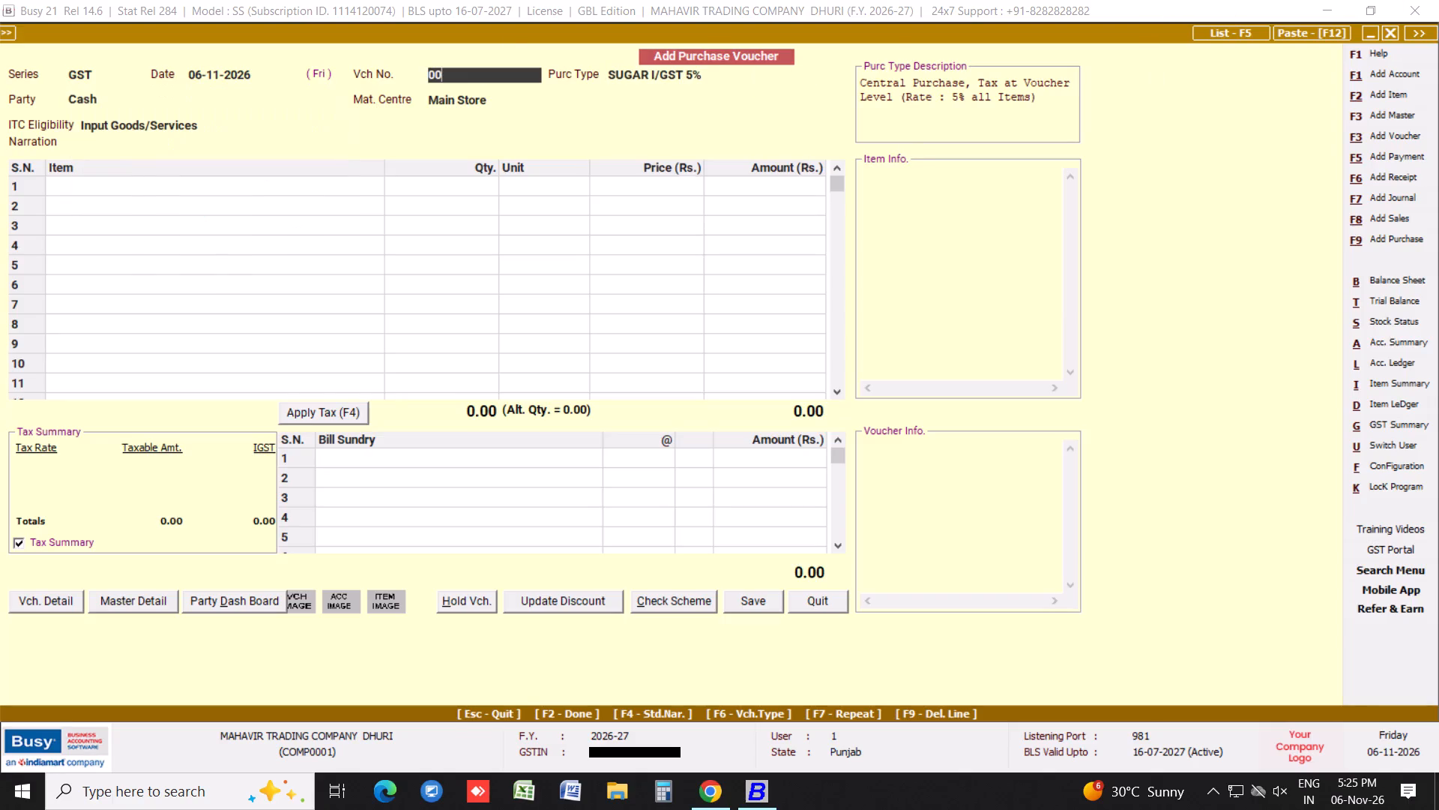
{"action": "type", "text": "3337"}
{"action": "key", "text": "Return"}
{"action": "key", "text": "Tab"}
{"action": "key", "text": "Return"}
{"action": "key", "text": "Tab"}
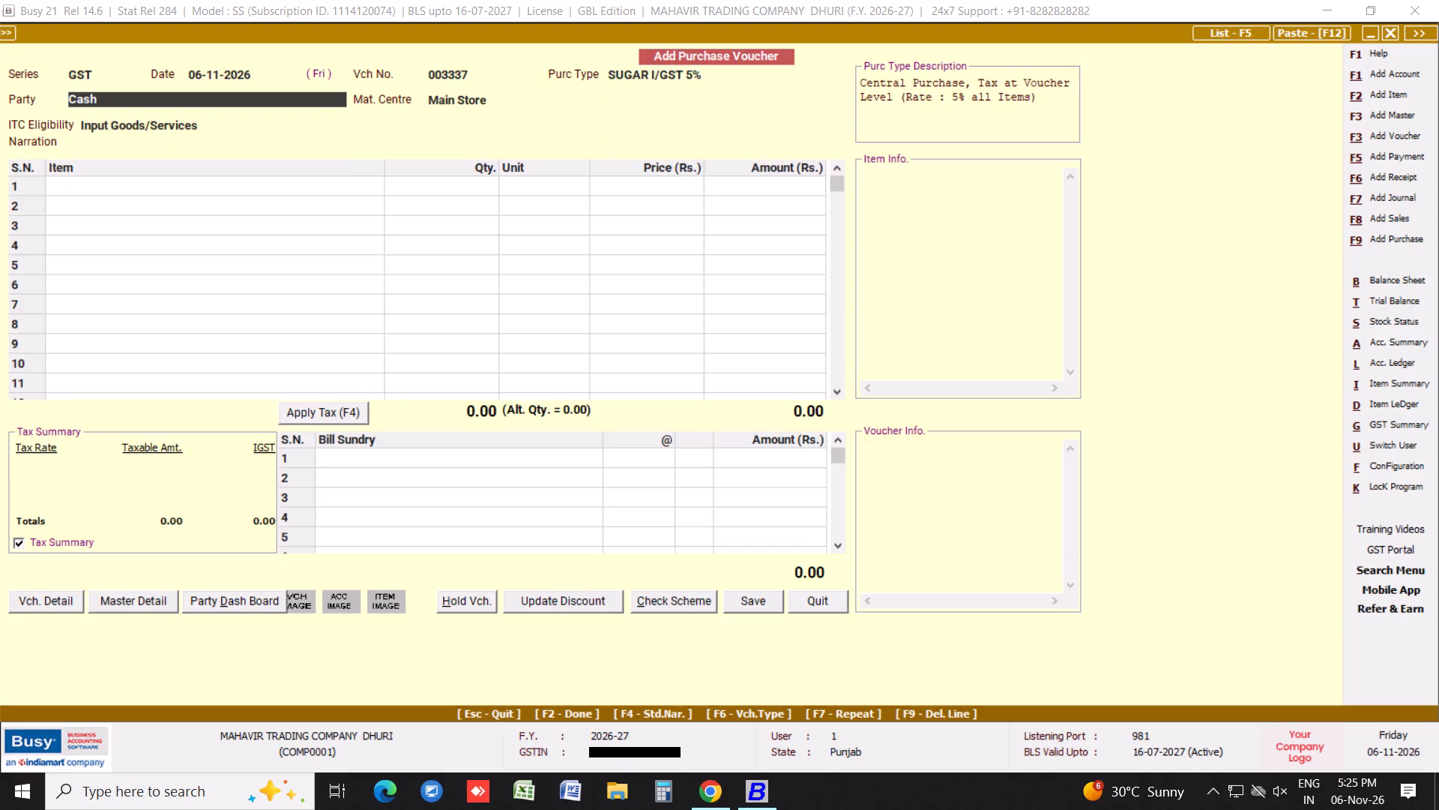
Set voucher 003337's party to SUPERIOR FOOD GRAINS PRIVATED LTD.MONAT, keeping Main Store, Input Goods/Services eligibility and a blank narration.
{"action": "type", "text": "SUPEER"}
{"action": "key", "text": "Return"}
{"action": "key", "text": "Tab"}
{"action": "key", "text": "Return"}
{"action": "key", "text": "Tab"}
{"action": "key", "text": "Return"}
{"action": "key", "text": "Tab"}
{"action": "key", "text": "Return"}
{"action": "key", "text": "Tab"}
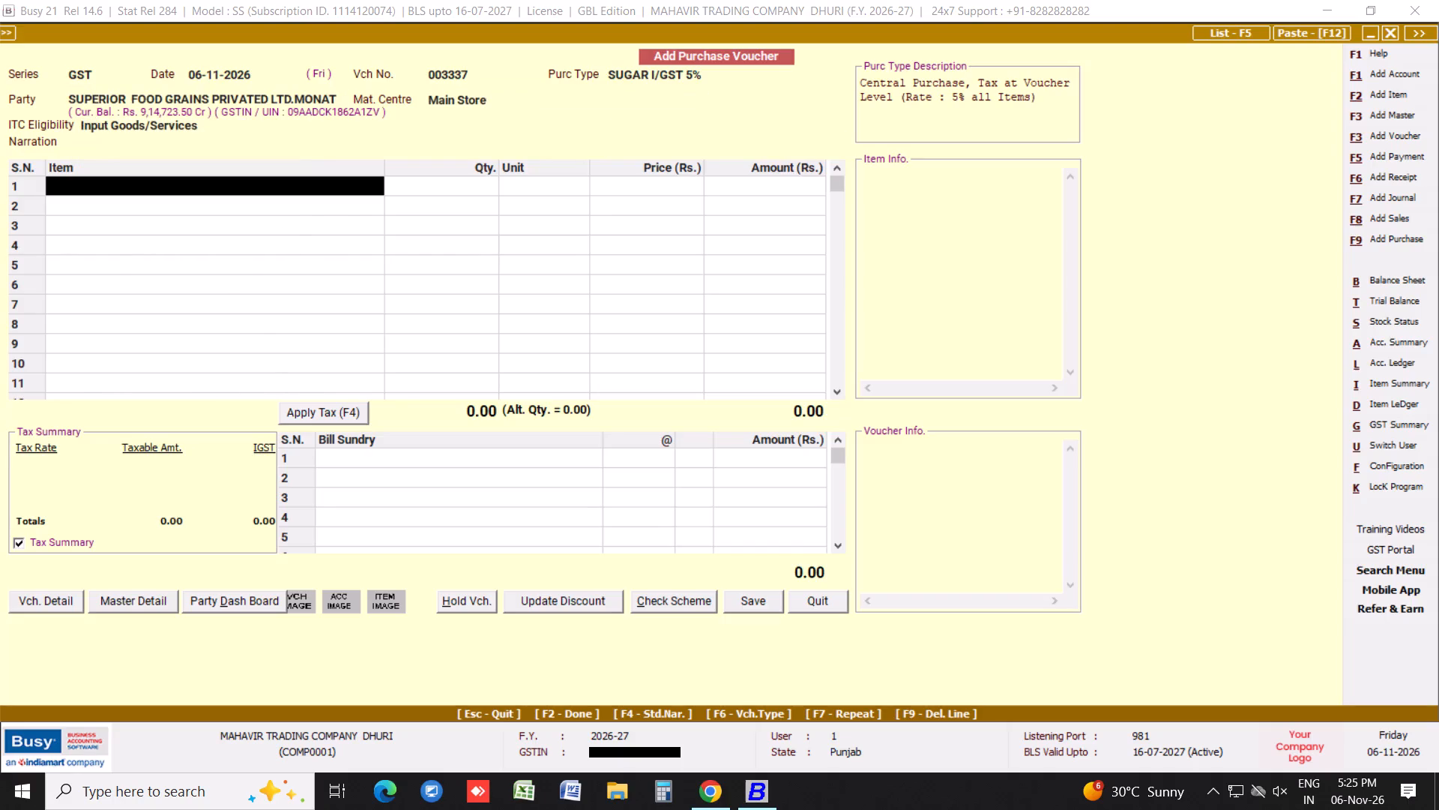
Enter CRYSTAL SUGAR as voucher 003337's first item with quantity 50 QTL at a price of Rs. 5,702.
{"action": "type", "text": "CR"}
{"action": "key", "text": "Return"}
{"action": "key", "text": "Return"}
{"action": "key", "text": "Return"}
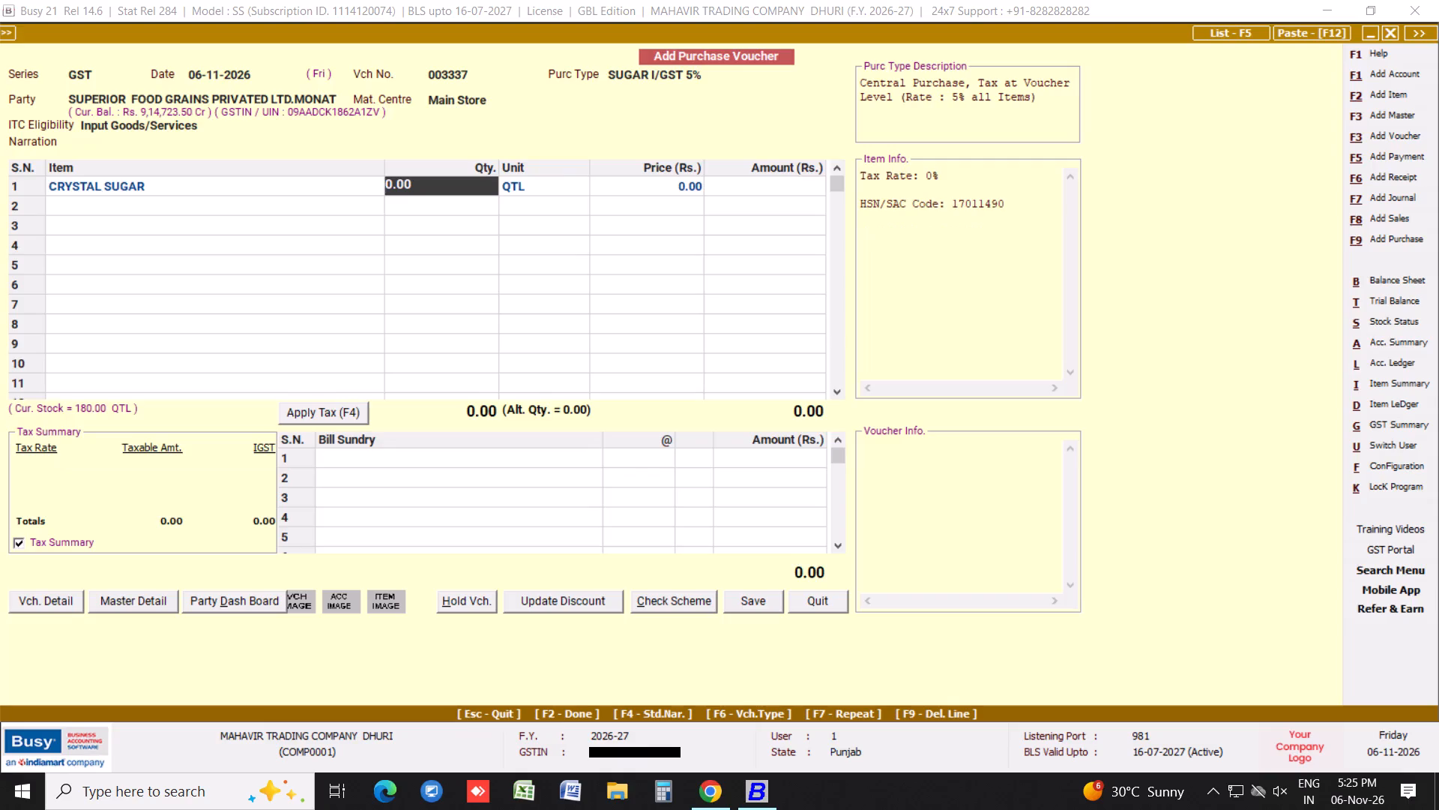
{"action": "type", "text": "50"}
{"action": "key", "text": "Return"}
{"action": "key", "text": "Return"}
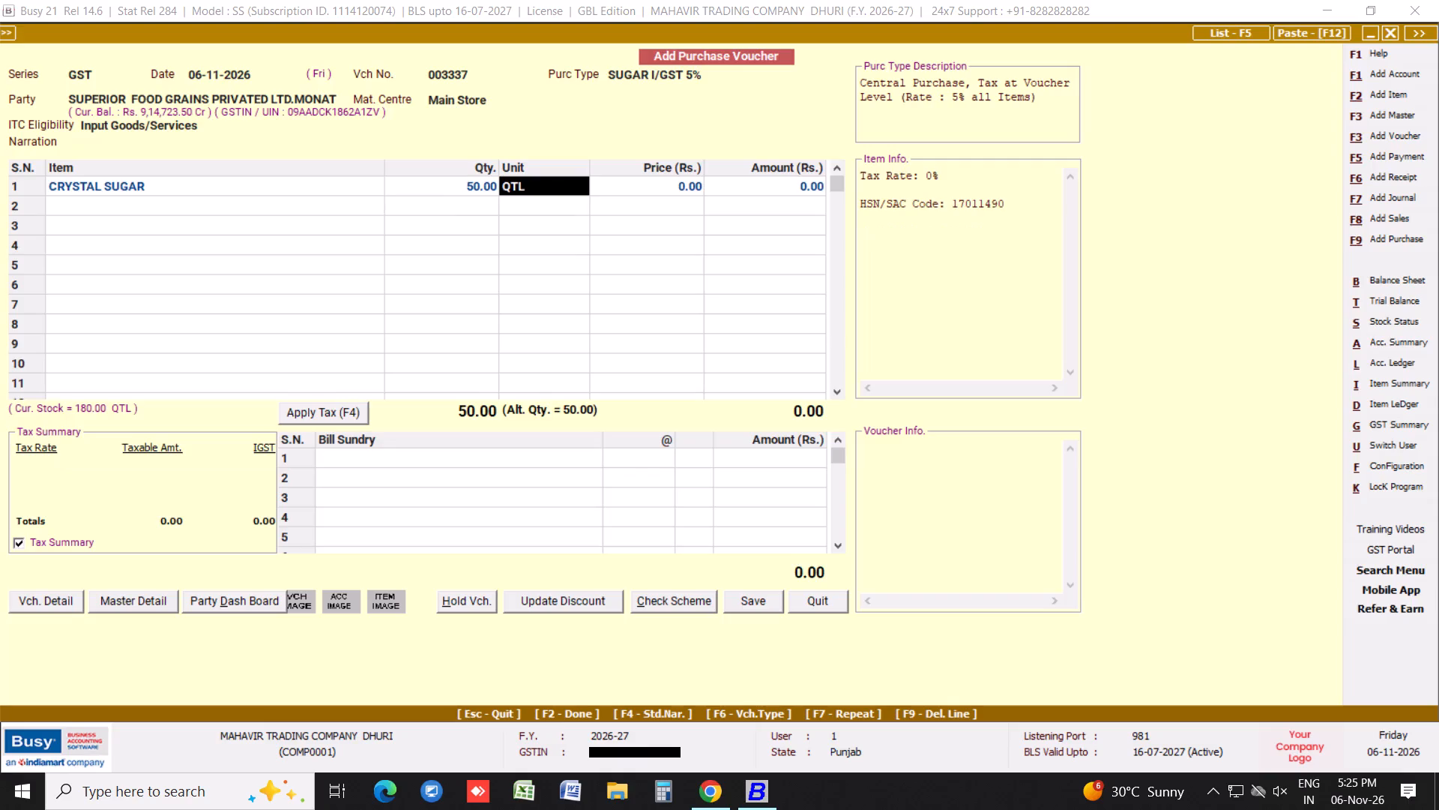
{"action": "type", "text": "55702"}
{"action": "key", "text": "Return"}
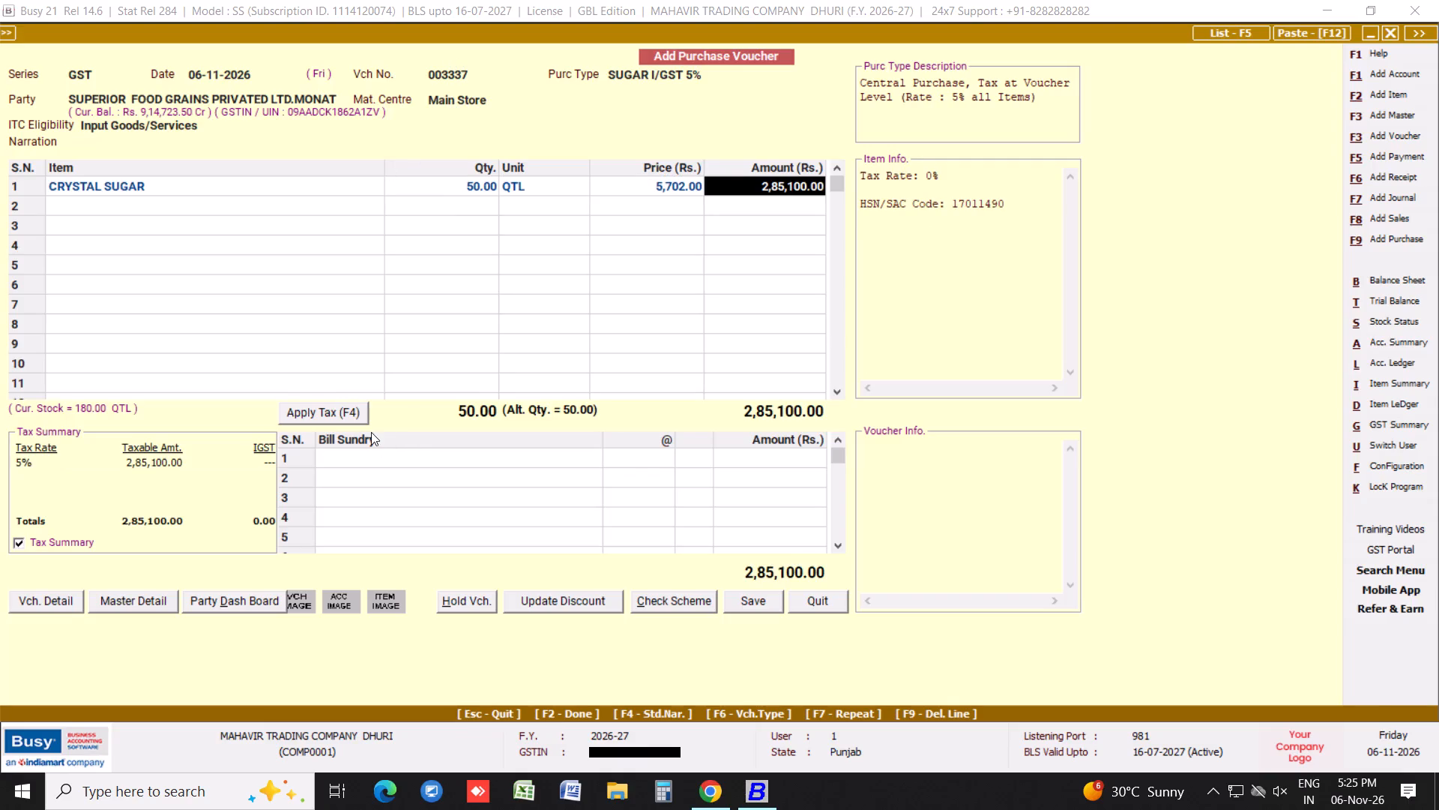
Apply the 5% IGST to purchase voucher 003337 and save it with the default GST bill details and no transport details.
{"action": "left_click", "coordinate": [358, 410]}
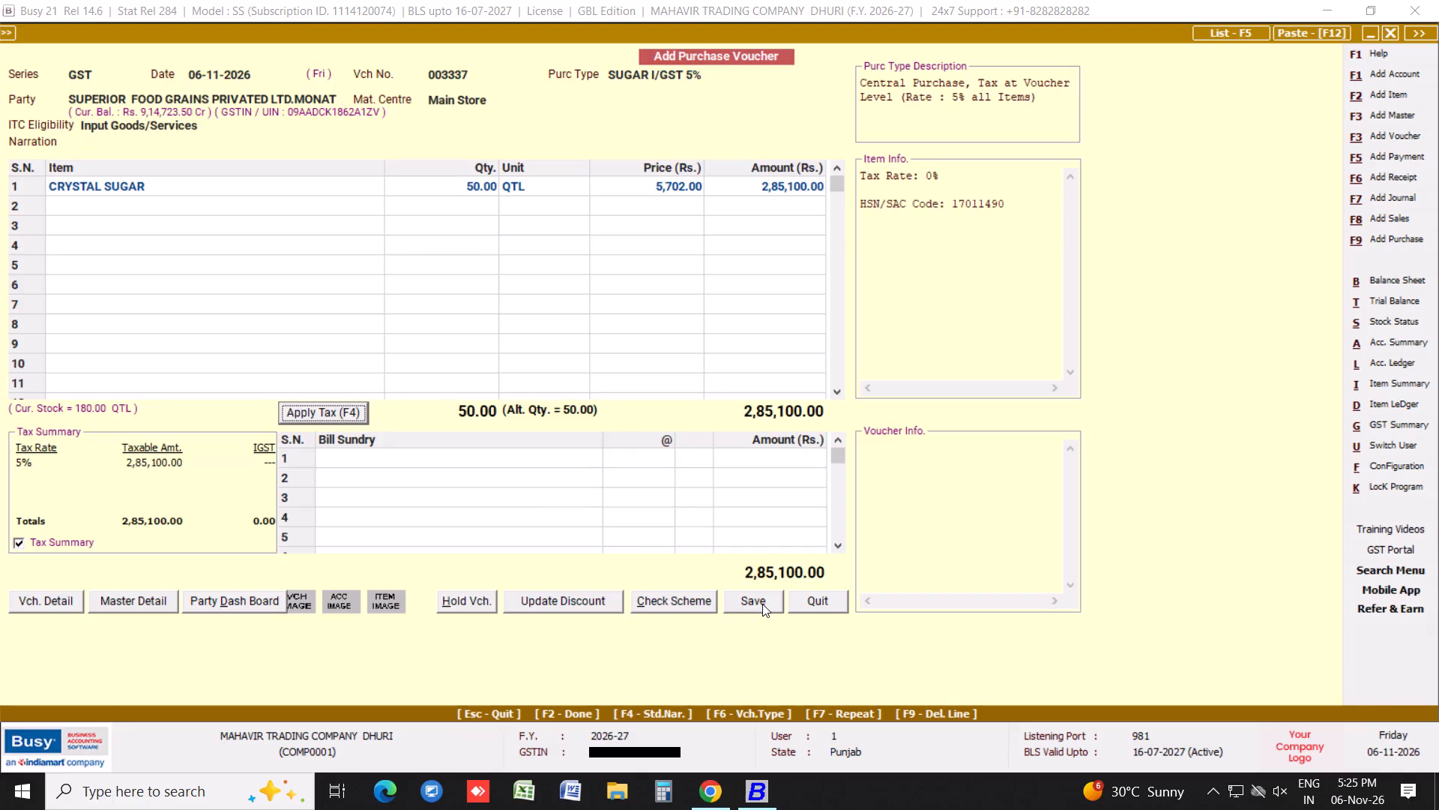
{"action": "left_click", "coordinate": [762, 604]}
{"action": "left_click", "coordinate": [715, 463]}
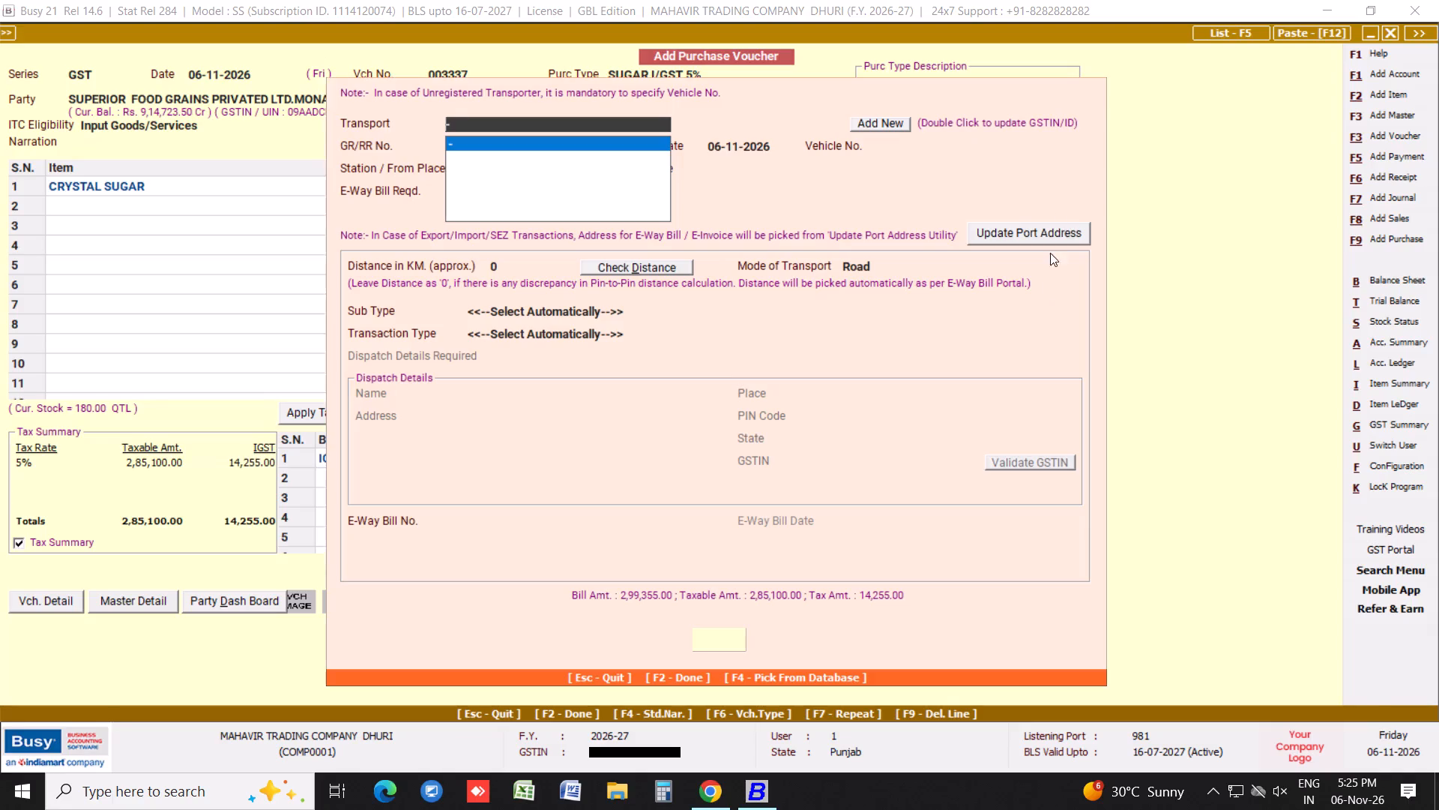
{"action": "left_click", "coordinate": [1095, 64]}
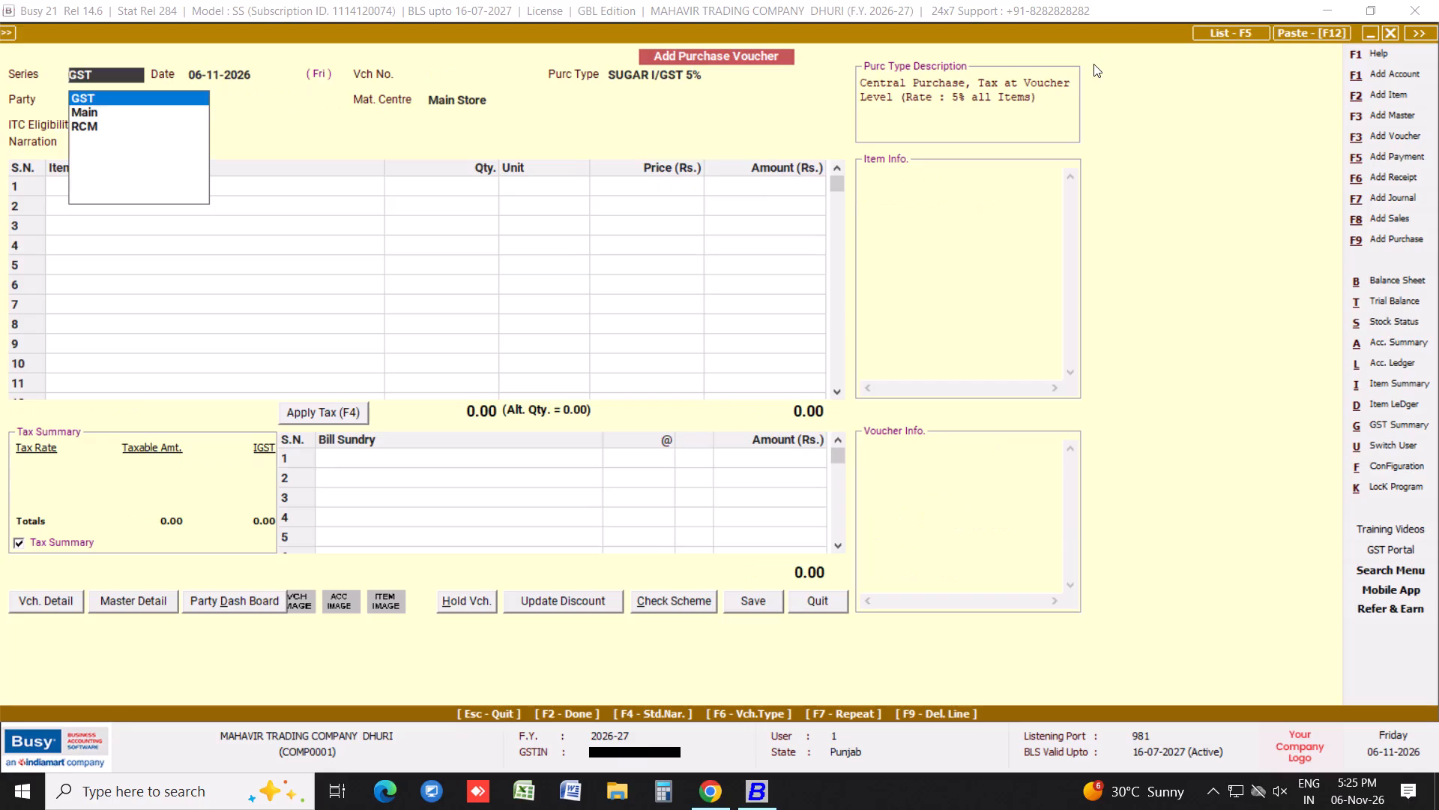
Fill in the next purchase voucher's header with series GST, date 06-11-2026, voucher number 003336 and purchase type SUGAR I/GST 5%.
{"action": "key", "text": "Return"}
{"action": "key", "text": "Tab"}
{"action": "key", "text": "Return"}
{"action": "key", "text": "Tab"}
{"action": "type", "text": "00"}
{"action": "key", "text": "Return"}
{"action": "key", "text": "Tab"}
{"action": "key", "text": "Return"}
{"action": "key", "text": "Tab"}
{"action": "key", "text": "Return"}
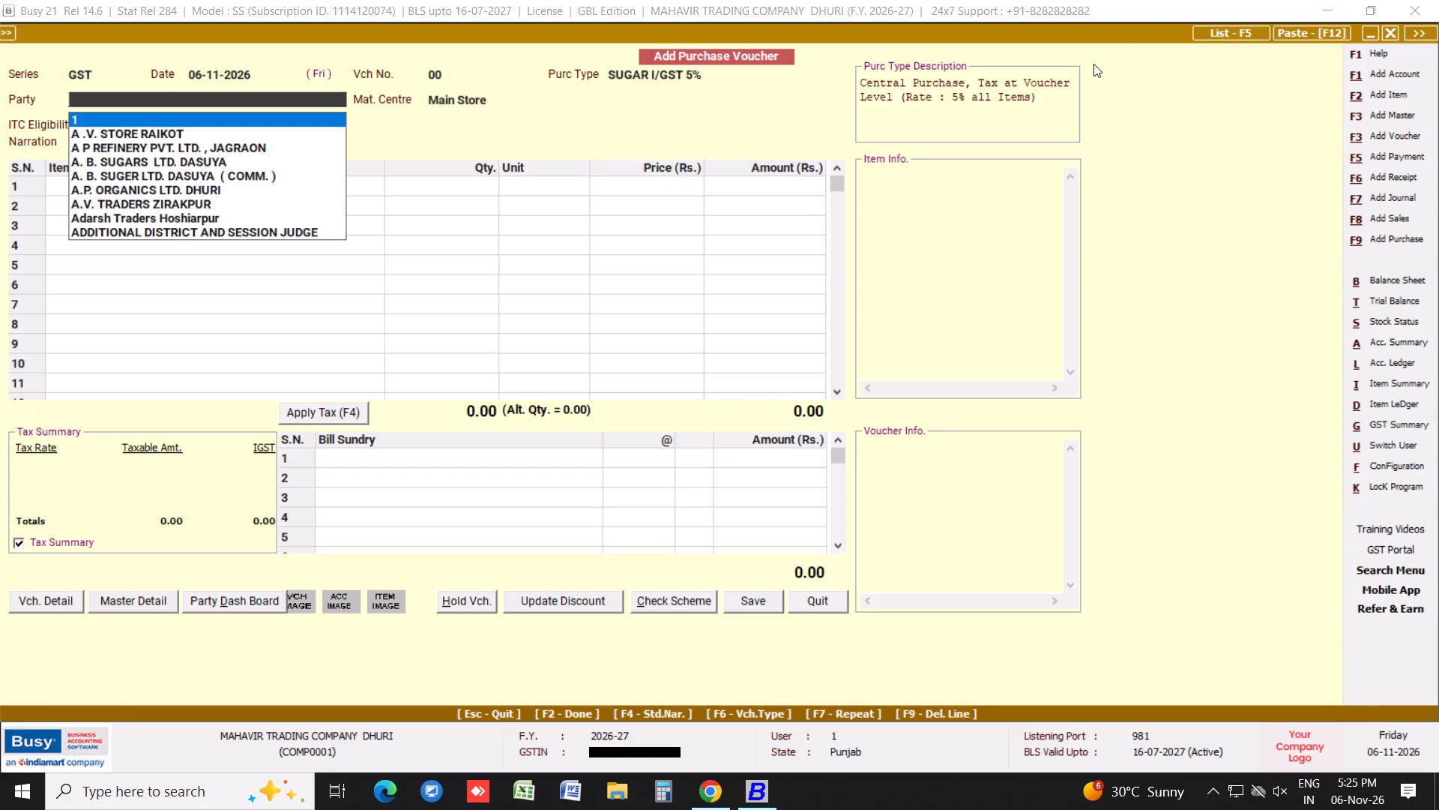
{"action": "left_click", "coordinate": [498, 76]}
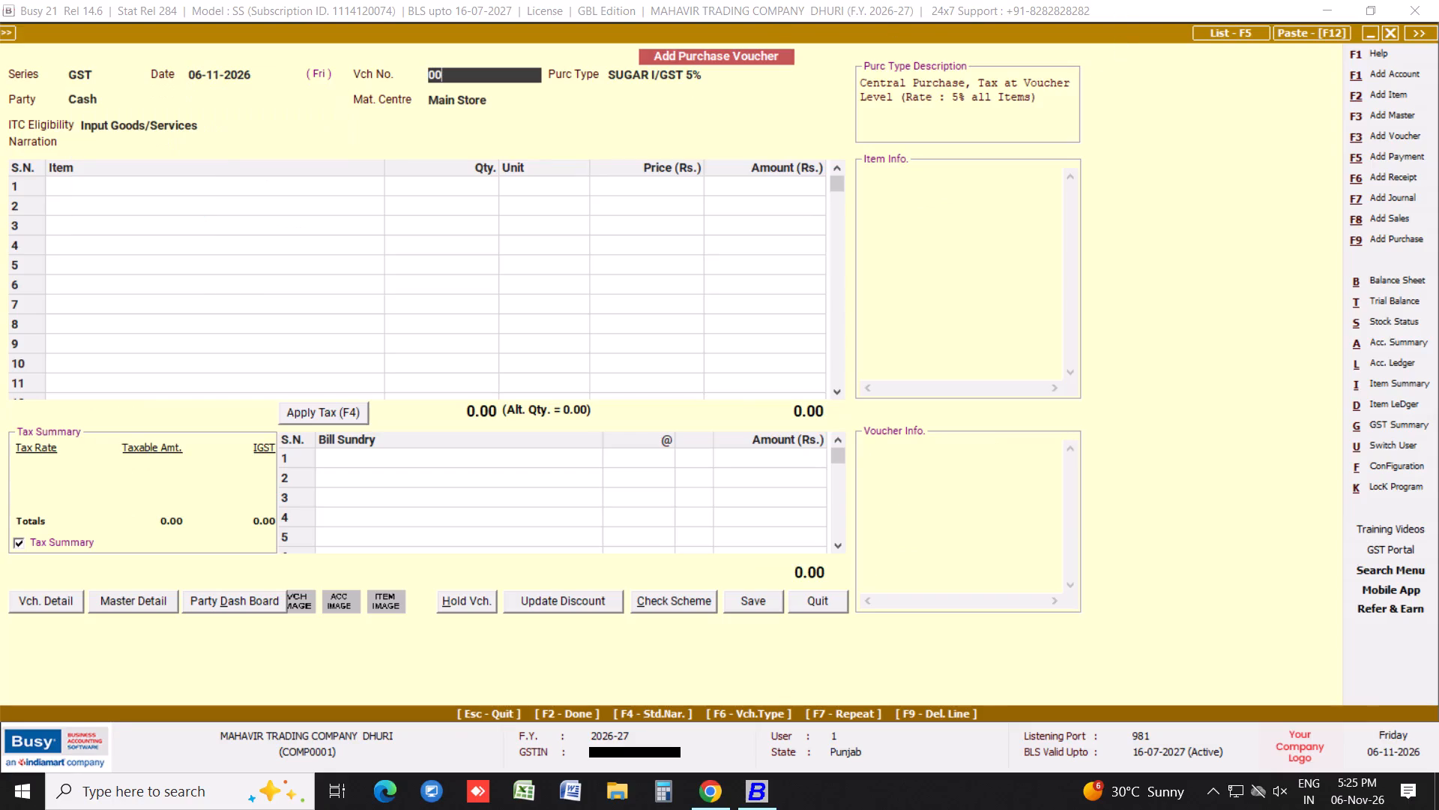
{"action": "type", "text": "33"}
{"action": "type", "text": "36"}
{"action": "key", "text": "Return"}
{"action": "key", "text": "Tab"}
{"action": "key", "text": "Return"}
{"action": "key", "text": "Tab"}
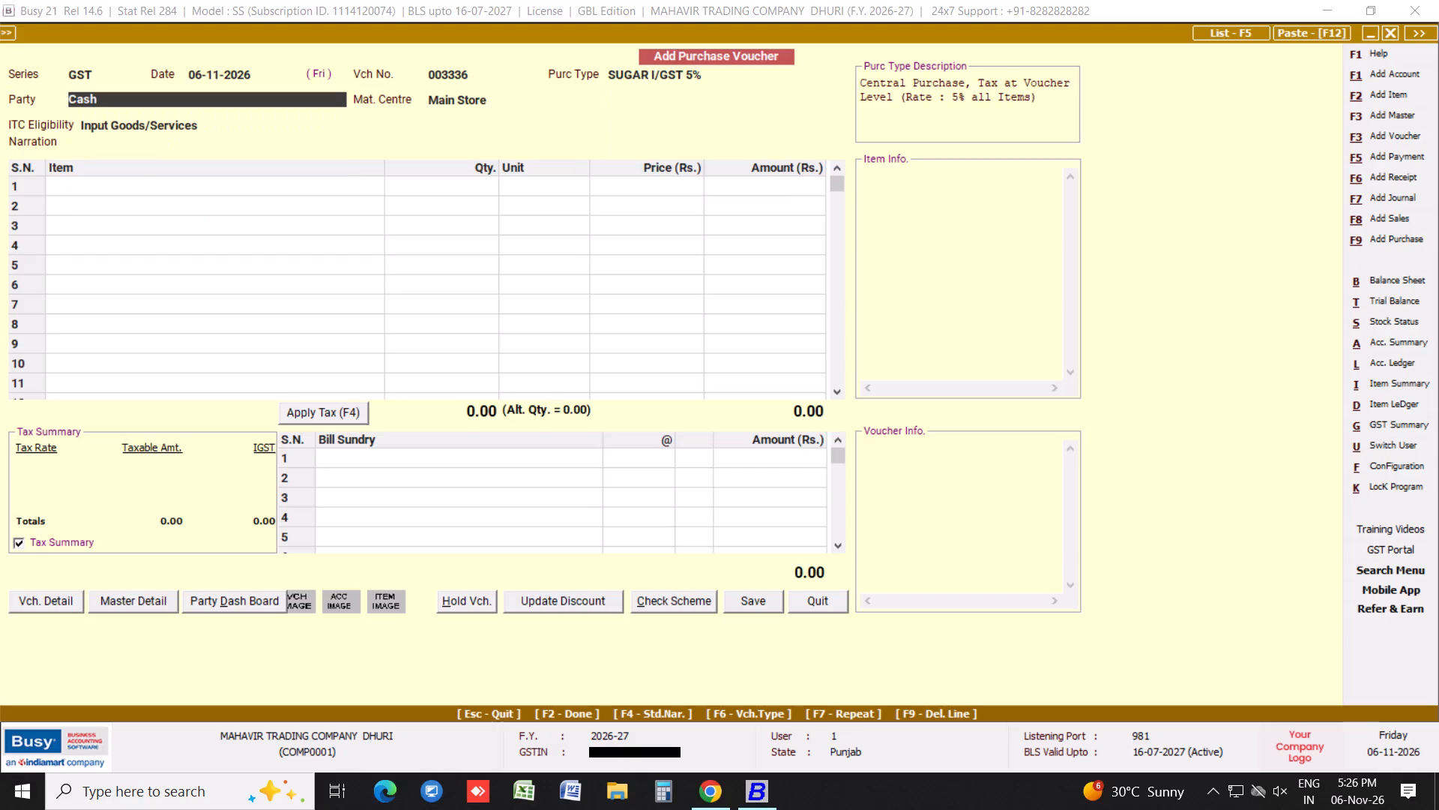
Set voucher 003336's party to SUPERIOR FOOD GRAINS PRIVATED LTD.MONAT, keeping Main Store, Input Goods/Services eligibility and a blank narration.
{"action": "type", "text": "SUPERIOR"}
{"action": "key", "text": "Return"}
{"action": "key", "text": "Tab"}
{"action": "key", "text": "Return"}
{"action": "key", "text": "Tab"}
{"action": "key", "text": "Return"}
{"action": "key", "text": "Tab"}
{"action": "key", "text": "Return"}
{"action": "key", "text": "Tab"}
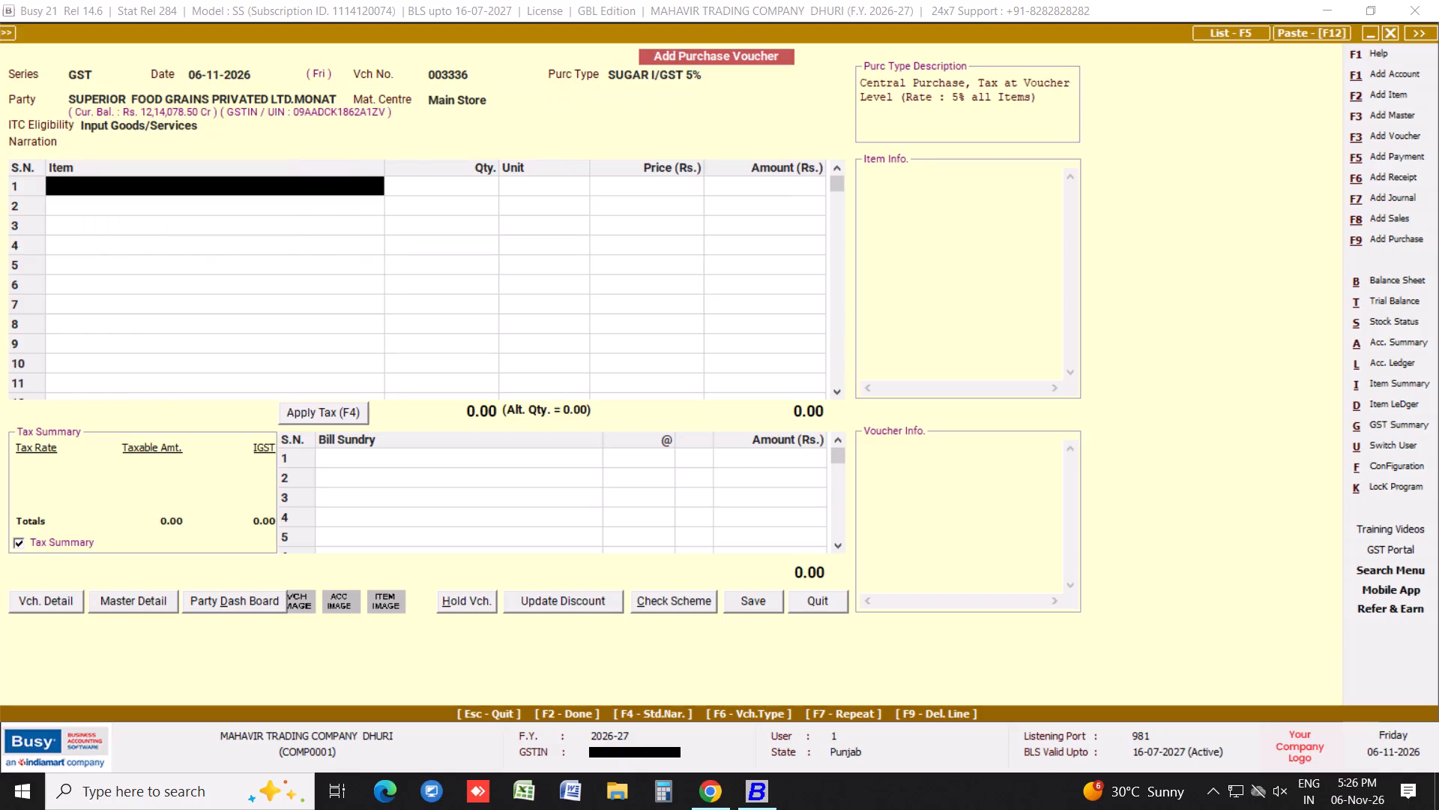
Enter CRYSTAL SUGAR as voucher 003336's first item with quantity 50 QTL at a price of Rs. 5,702.
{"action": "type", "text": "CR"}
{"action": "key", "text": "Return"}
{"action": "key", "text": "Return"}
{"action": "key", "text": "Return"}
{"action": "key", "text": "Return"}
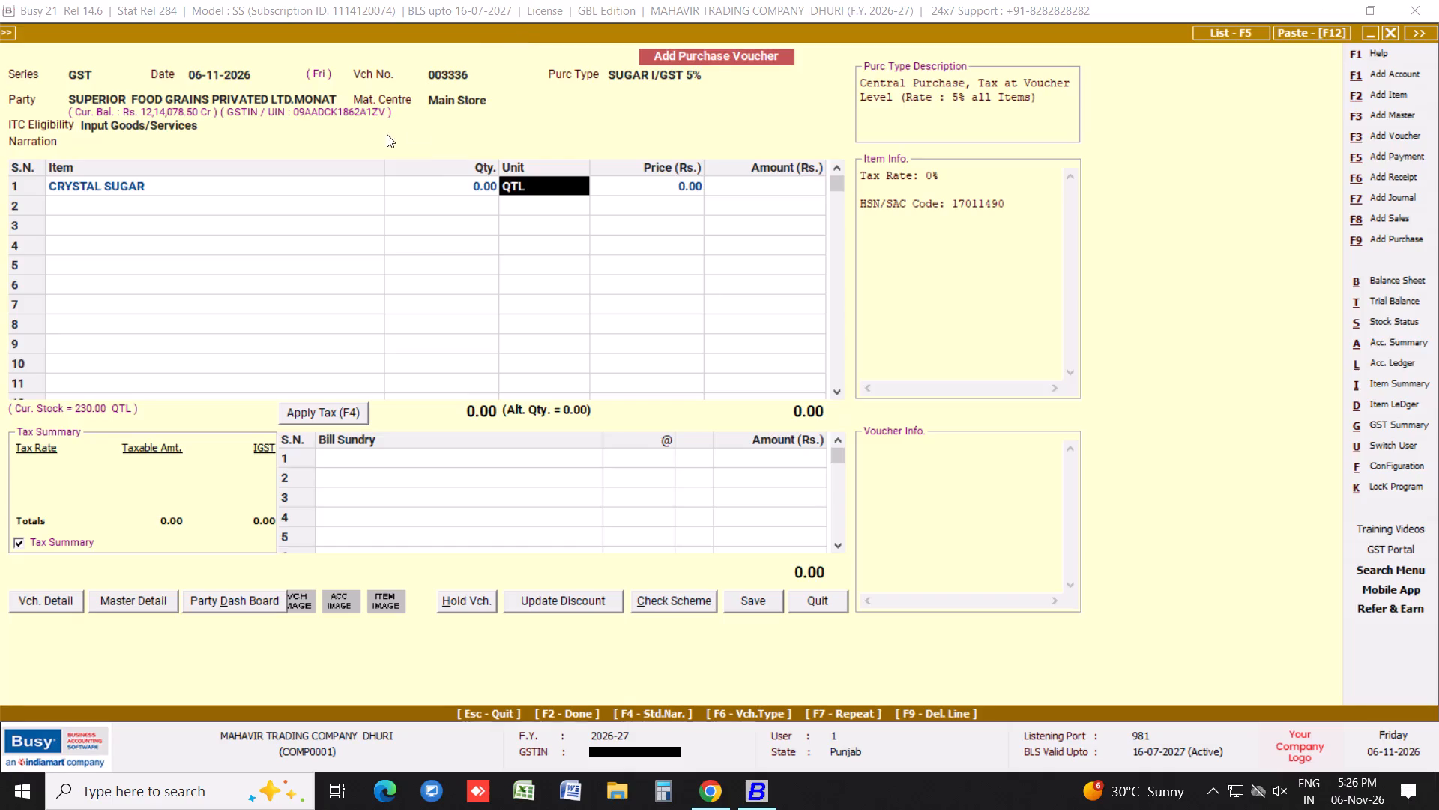
{"action": "left_click", "coordinate": [448, 189]}
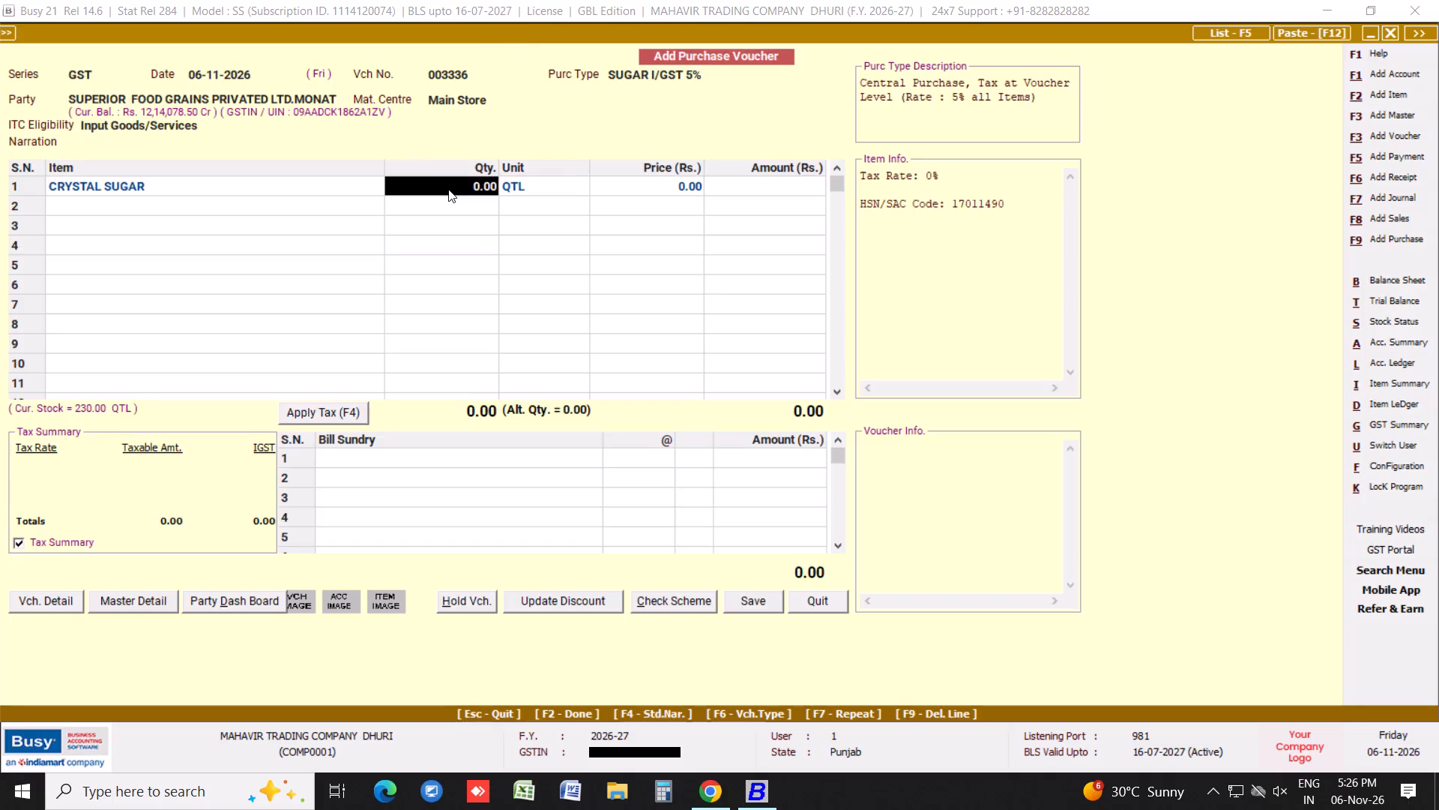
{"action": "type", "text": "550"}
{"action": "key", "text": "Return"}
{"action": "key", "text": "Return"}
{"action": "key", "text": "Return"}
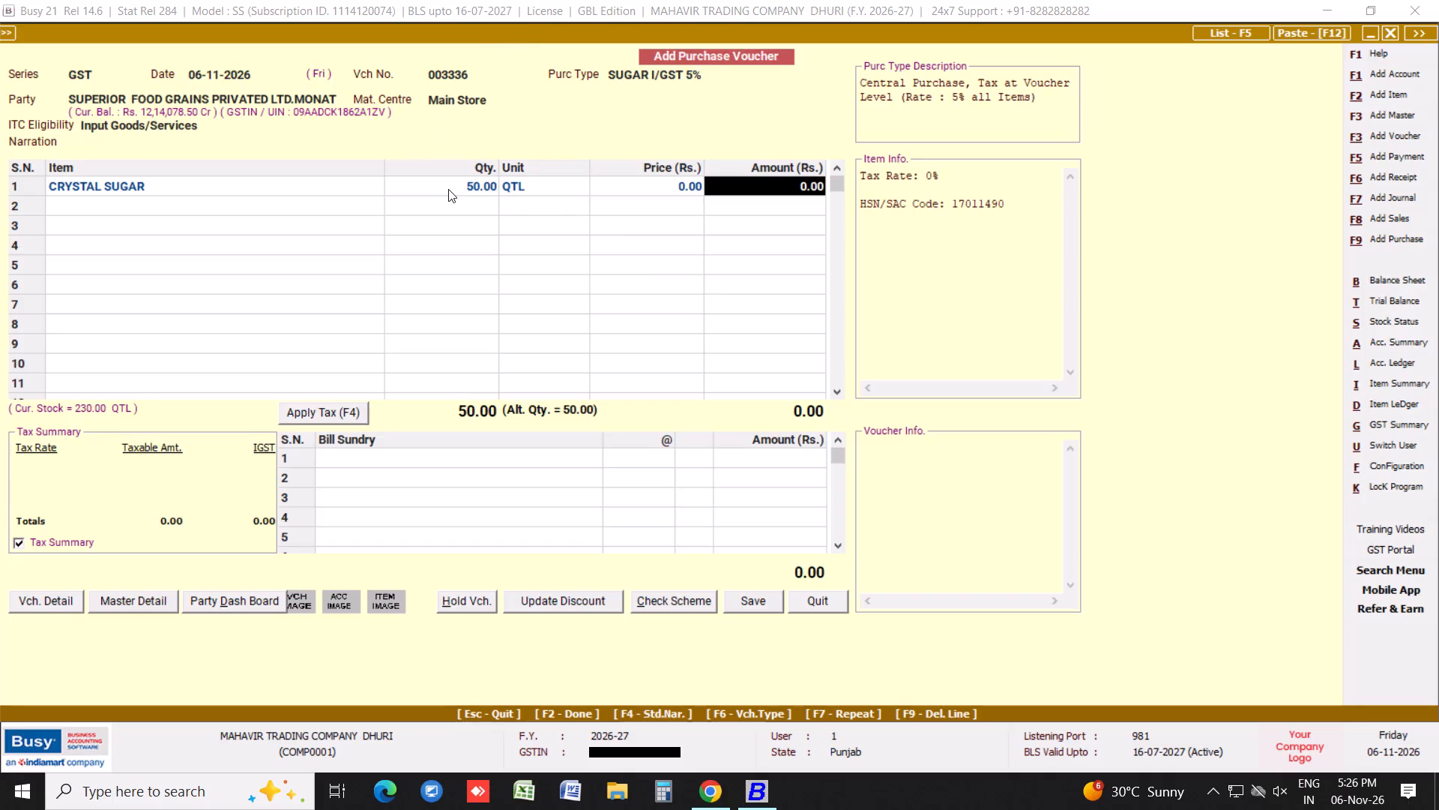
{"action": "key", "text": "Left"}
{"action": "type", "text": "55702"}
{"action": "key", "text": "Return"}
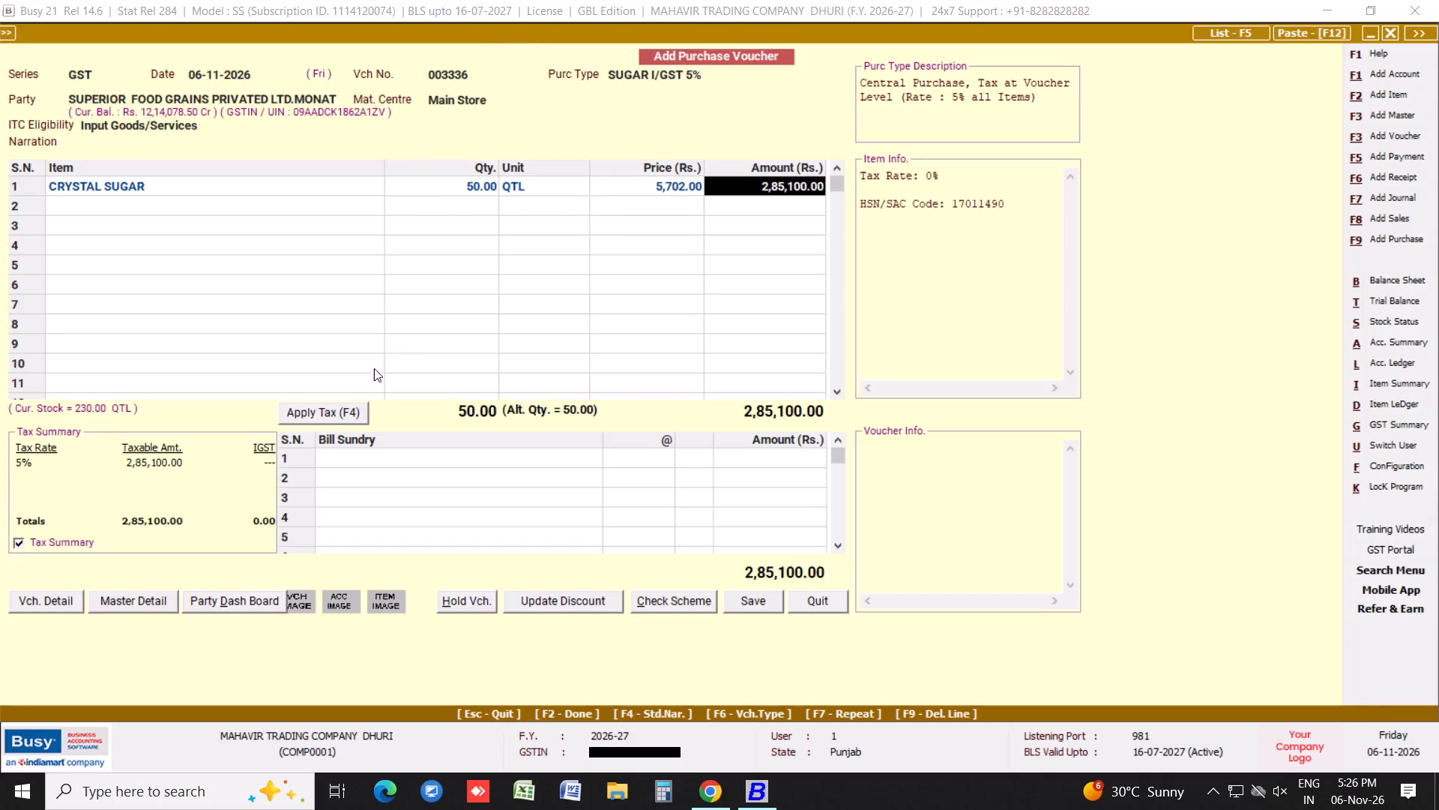
Apply the 5% IGST to purchase voucher 003336 and save it with the default GST bill details and no transport details.
{"action": "left_click", "coordinate": [337, 415]}
{"action": "left_click", "coordinate": [761, 607]}
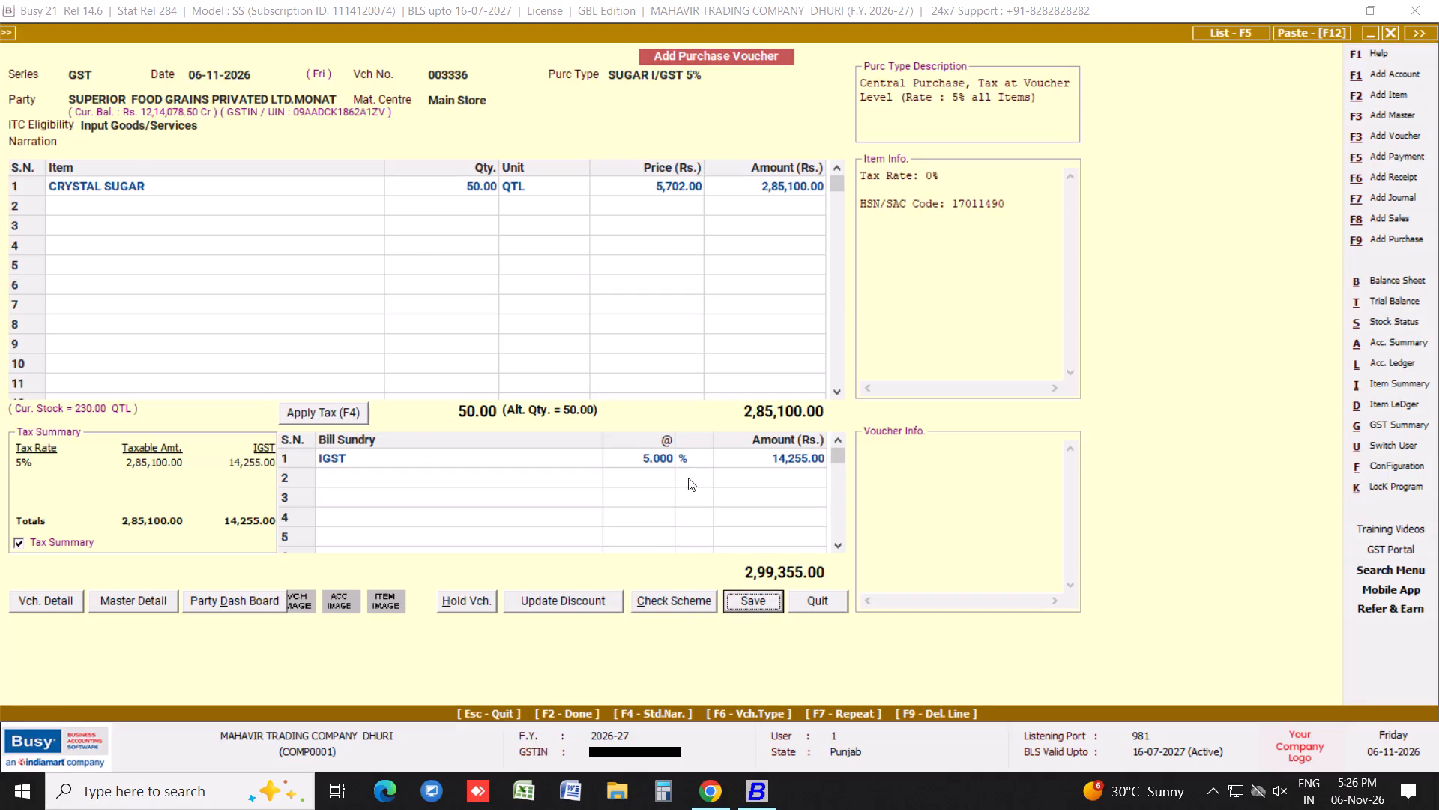
{"action": "left_click", "coordinate": [710, 463]}
{"action": "left_click", "coordinate": [1102, 66]}
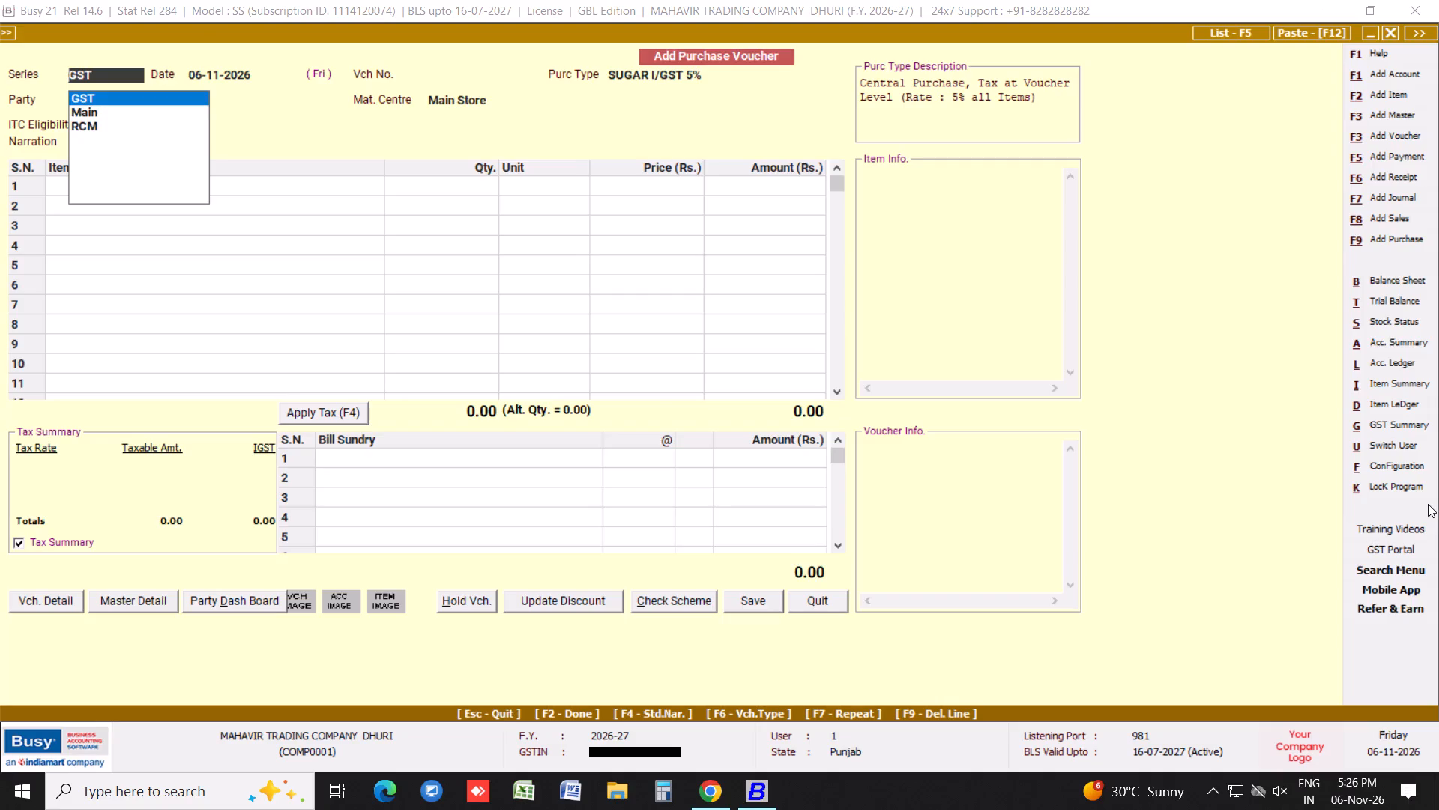
Leave purchase voucher entry and open a new blank sales voucher.
{"action": "key", "text": "Escape"}
{"action": "key", "text": "Escape"}
{"action": "key", "text": "Up"}
{"action": "key", "text": "Up"}
{"action": "key", "text": "Up"}
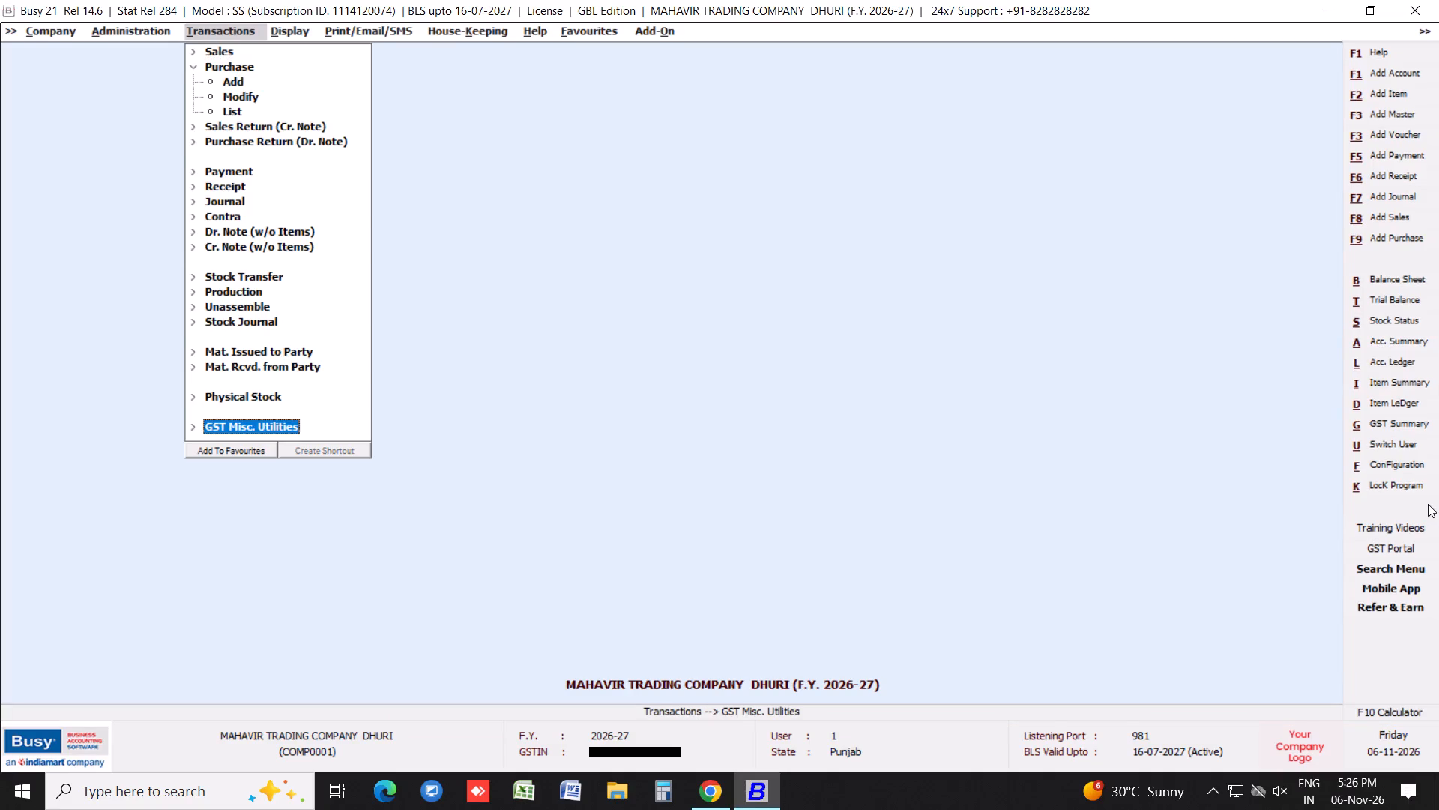
{"action": "key", "text": "Down"}
{"action": "key", "text": "Return"}
{"action": "key", "text": "Return"}
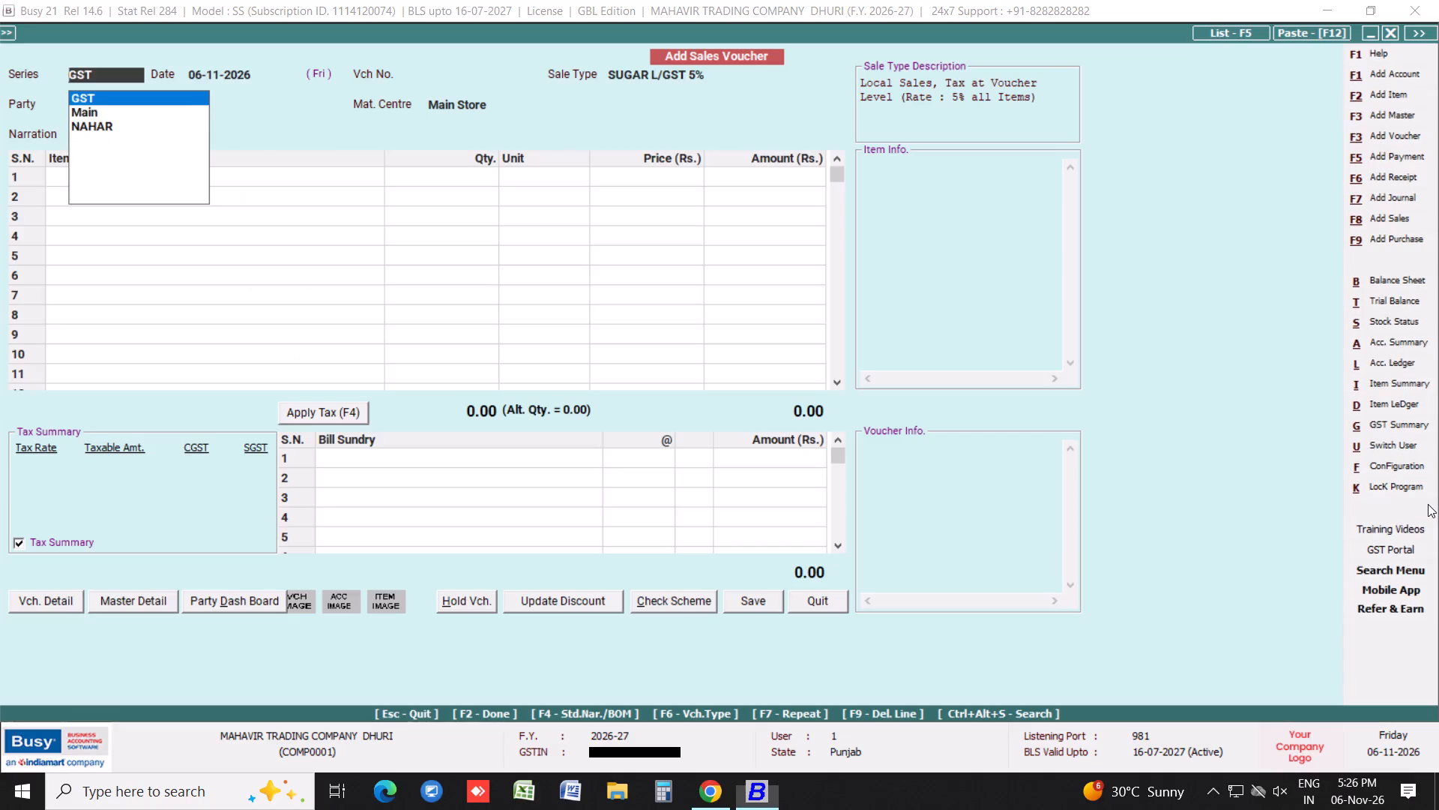
Accept the sales voucher's header with series GST, date 06-11-2026, the default voucher number and sale type SUGAR L/GST 5%.
{"action": "key", "text": "Return"}
{"action": "key", "text": "Tab"}
{"action": "key", "text": "Return"}
{"action": "key", "text": "Tab"}
{"action": "key", "text": "Return"}
{"action": "key", "text": "Tab"}
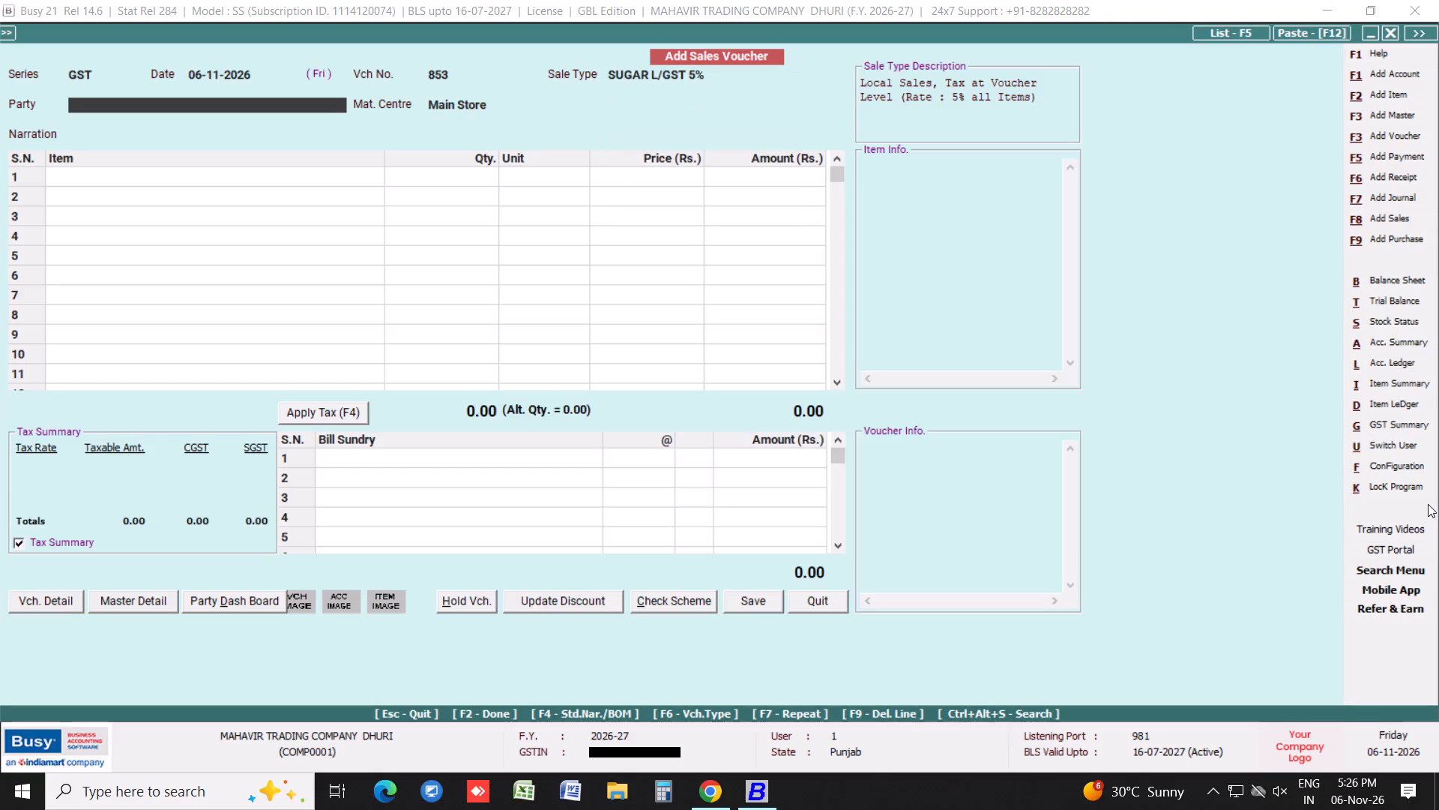
Set the party to BANARSI DASS MITTAL SUGAR CO. BATHINDA, with billing details As Per Party Master, Main Store and a blank narration.
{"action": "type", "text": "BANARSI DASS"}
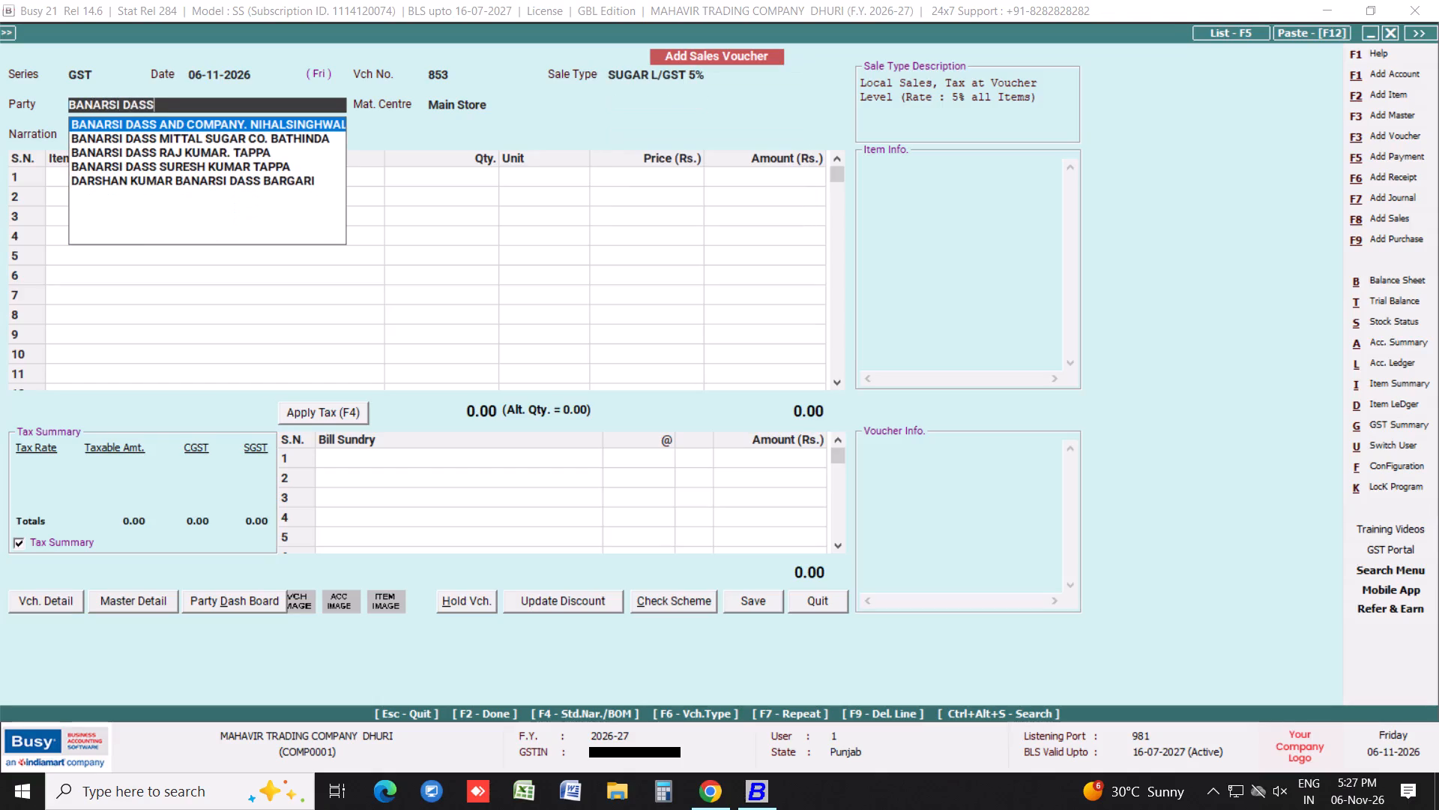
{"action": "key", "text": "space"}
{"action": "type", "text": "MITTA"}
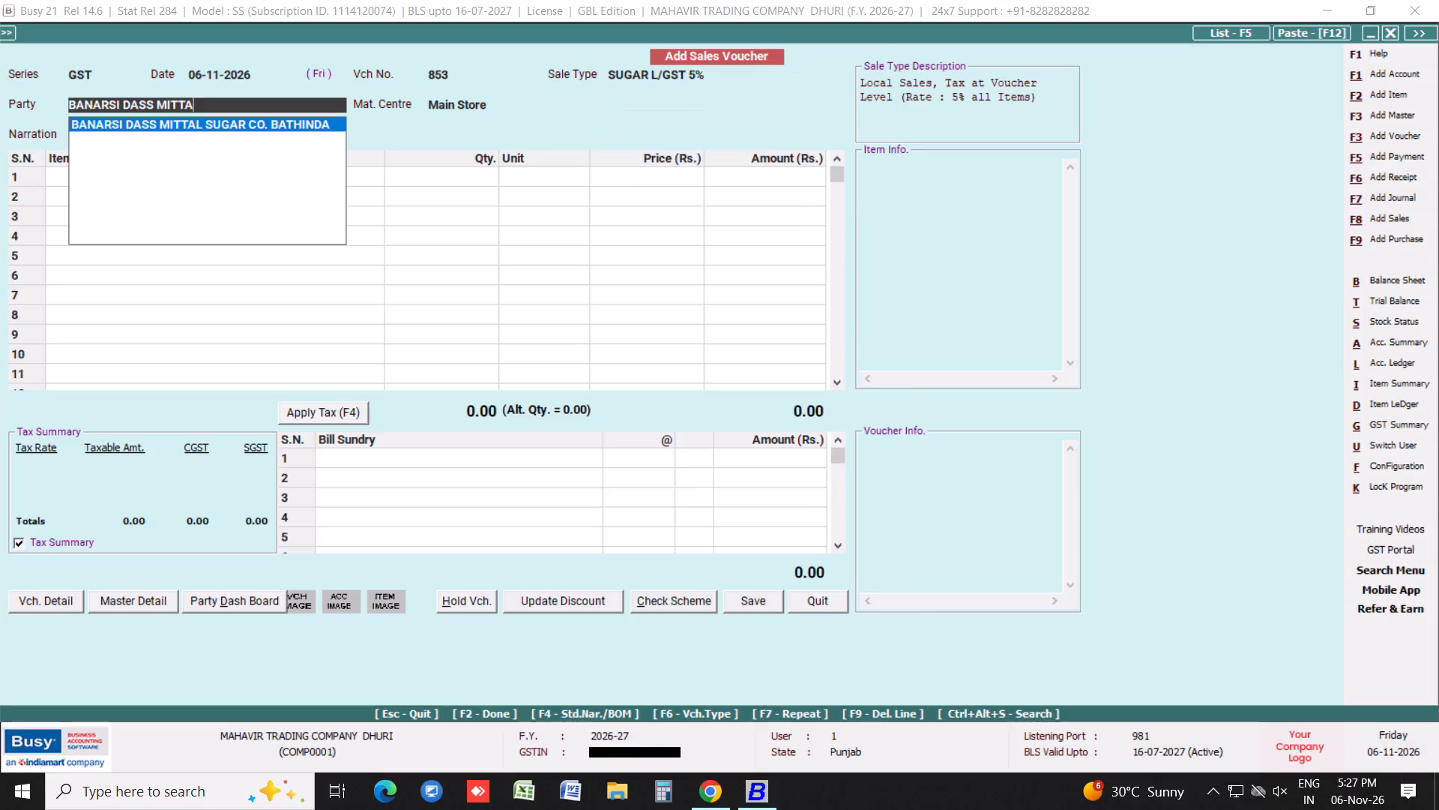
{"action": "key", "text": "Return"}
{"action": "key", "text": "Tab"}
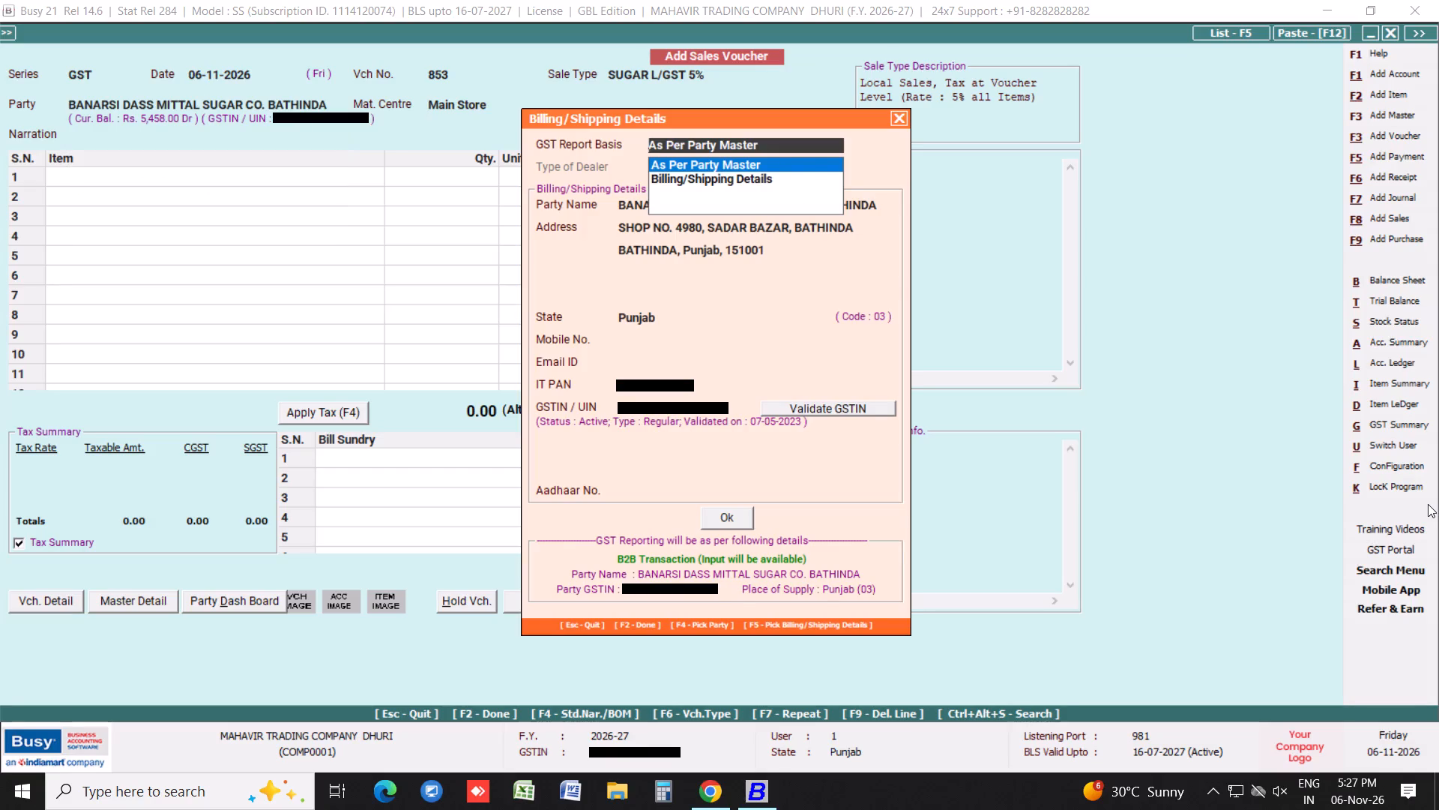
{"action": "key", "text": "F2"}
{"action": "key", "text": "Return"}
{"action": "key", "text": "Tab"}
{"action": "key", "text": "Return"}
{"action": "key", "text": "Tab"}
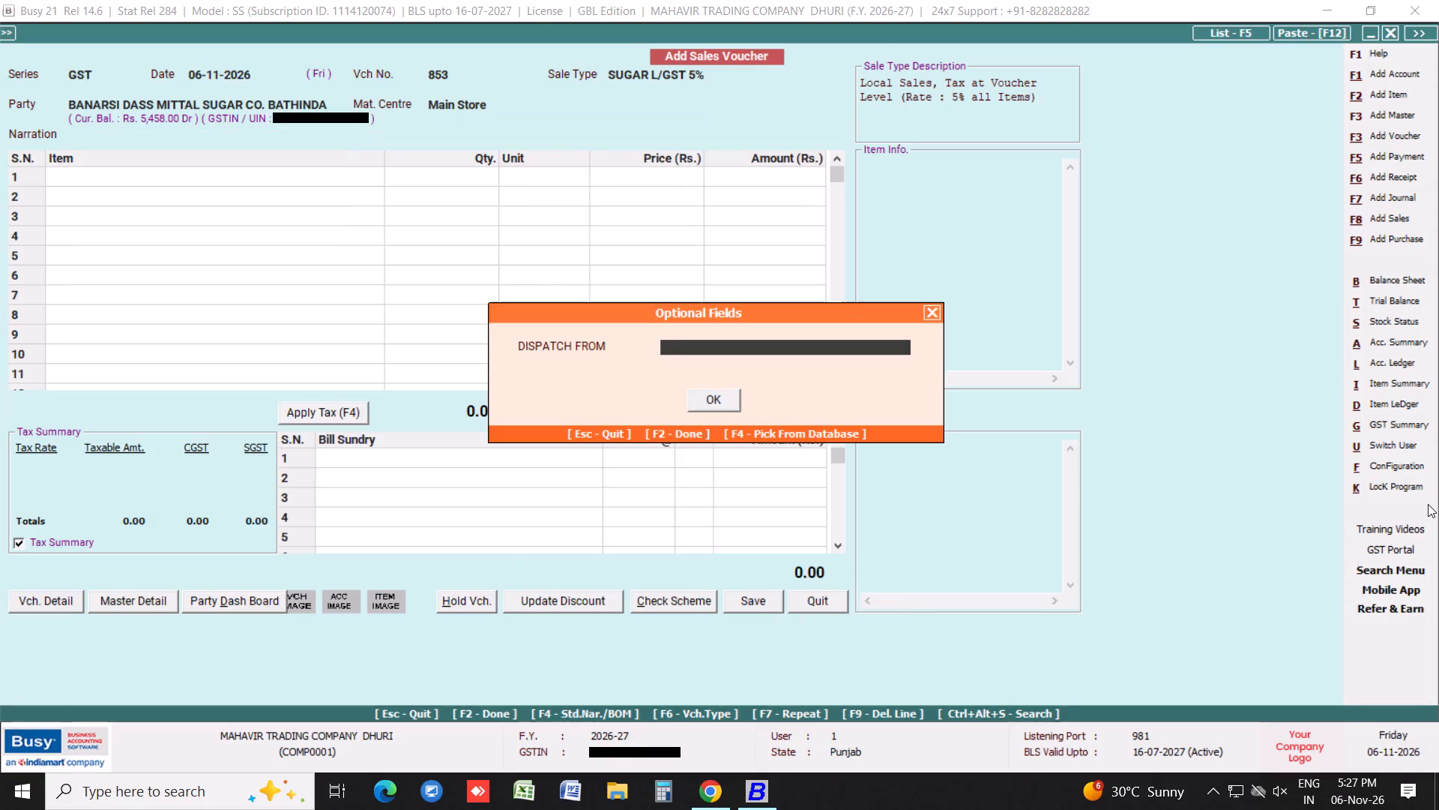
Fill the DISPATCH FROM optional field with the saved SUPERIOR FOOD GRAIN PVT entry and accept it.
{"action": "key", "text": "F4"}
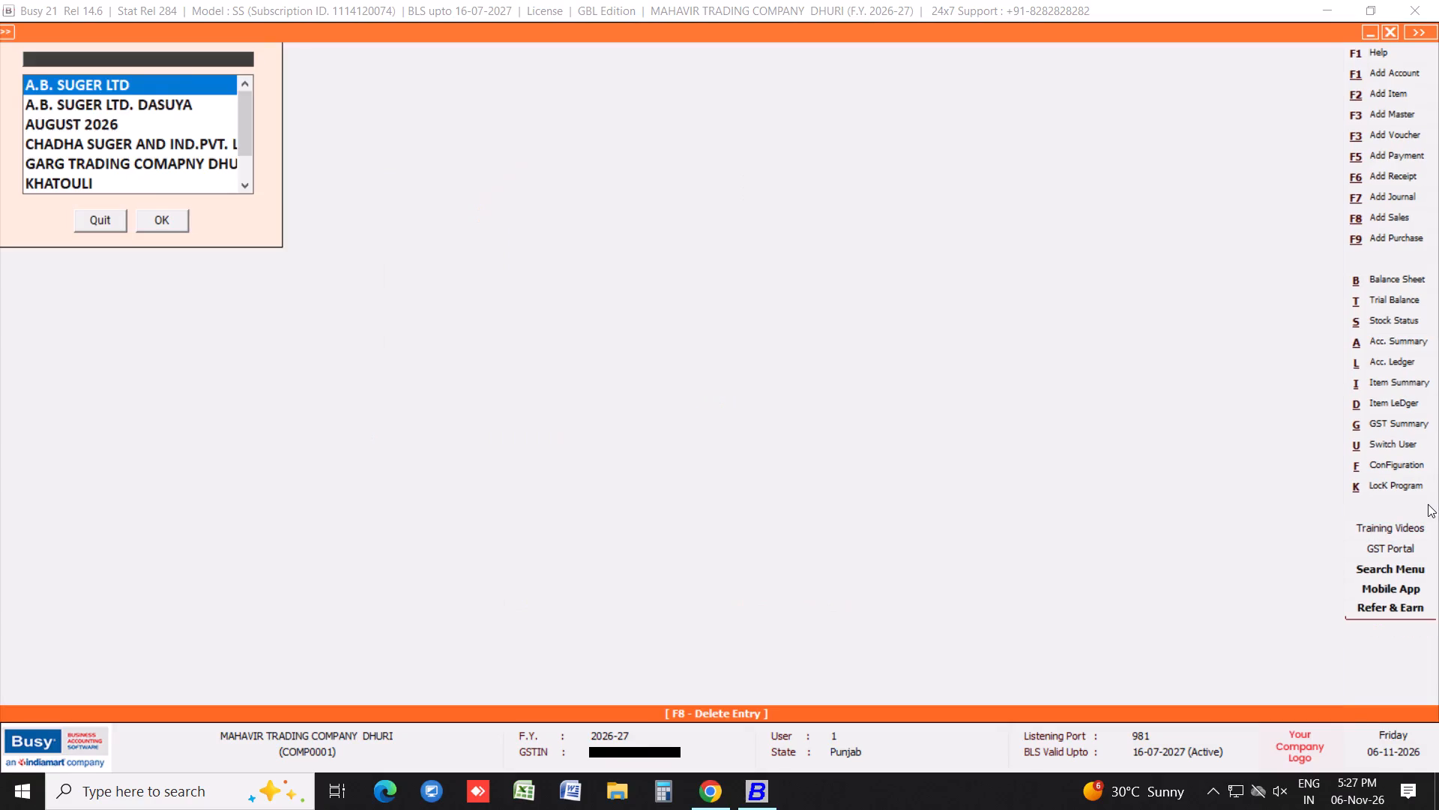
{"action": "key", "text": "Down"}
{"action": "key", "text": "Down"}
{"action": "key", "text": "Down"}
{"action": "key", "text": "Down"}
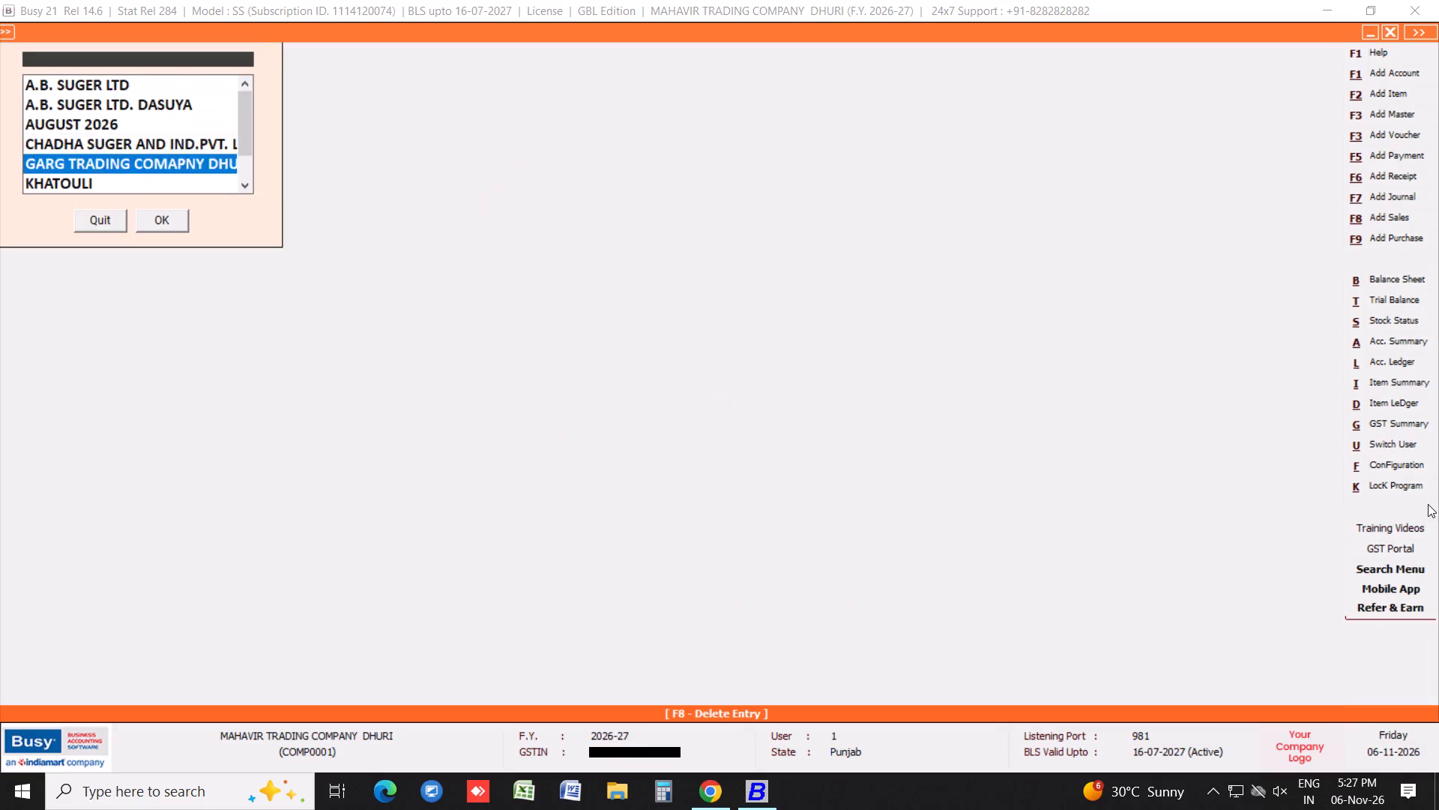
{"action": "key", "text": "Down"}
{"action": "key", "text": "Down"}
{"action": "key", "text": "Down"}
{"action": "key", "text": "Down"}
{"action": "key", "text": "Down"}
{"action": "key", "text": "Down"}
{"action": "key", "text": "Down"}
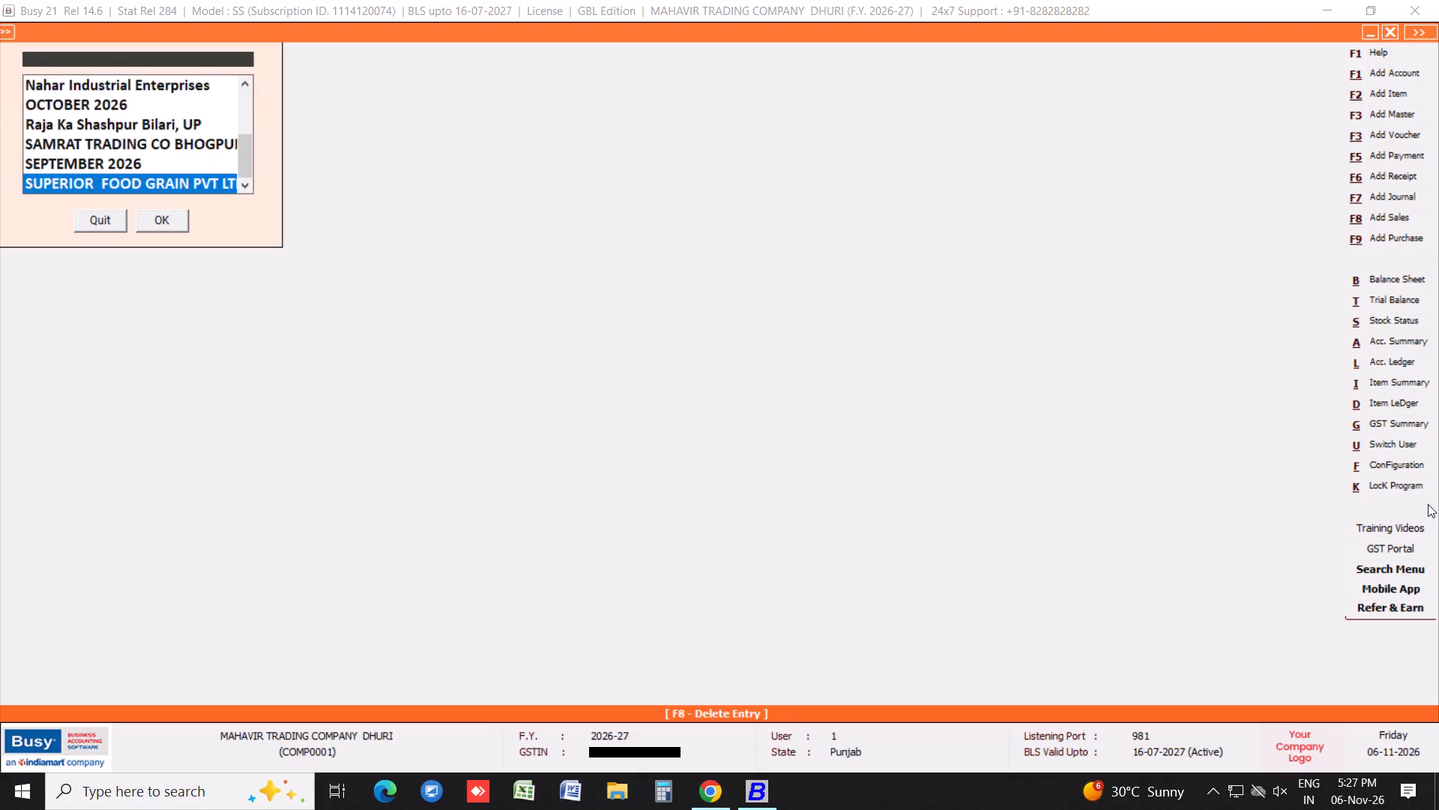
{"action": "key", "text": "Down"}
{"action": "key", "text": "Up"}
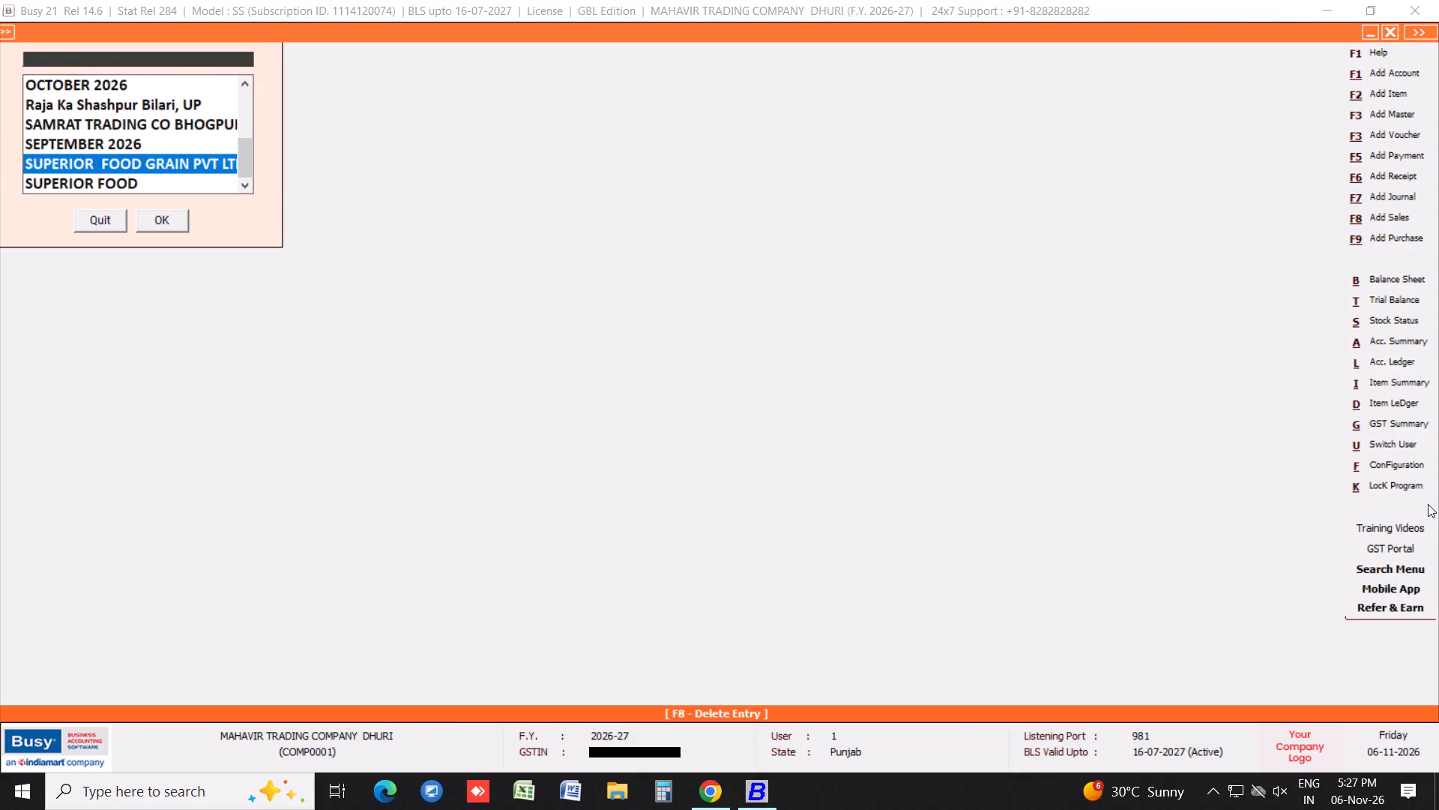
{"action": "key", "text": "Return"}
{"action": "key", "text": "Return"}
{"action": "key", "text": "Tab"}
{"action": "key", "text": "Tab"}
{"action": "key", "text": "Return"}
Enter CRYSTAL SUGAR as the first item with quantity 75 QTL at a price of Rs. 5,702, dismissing the past transactions list.
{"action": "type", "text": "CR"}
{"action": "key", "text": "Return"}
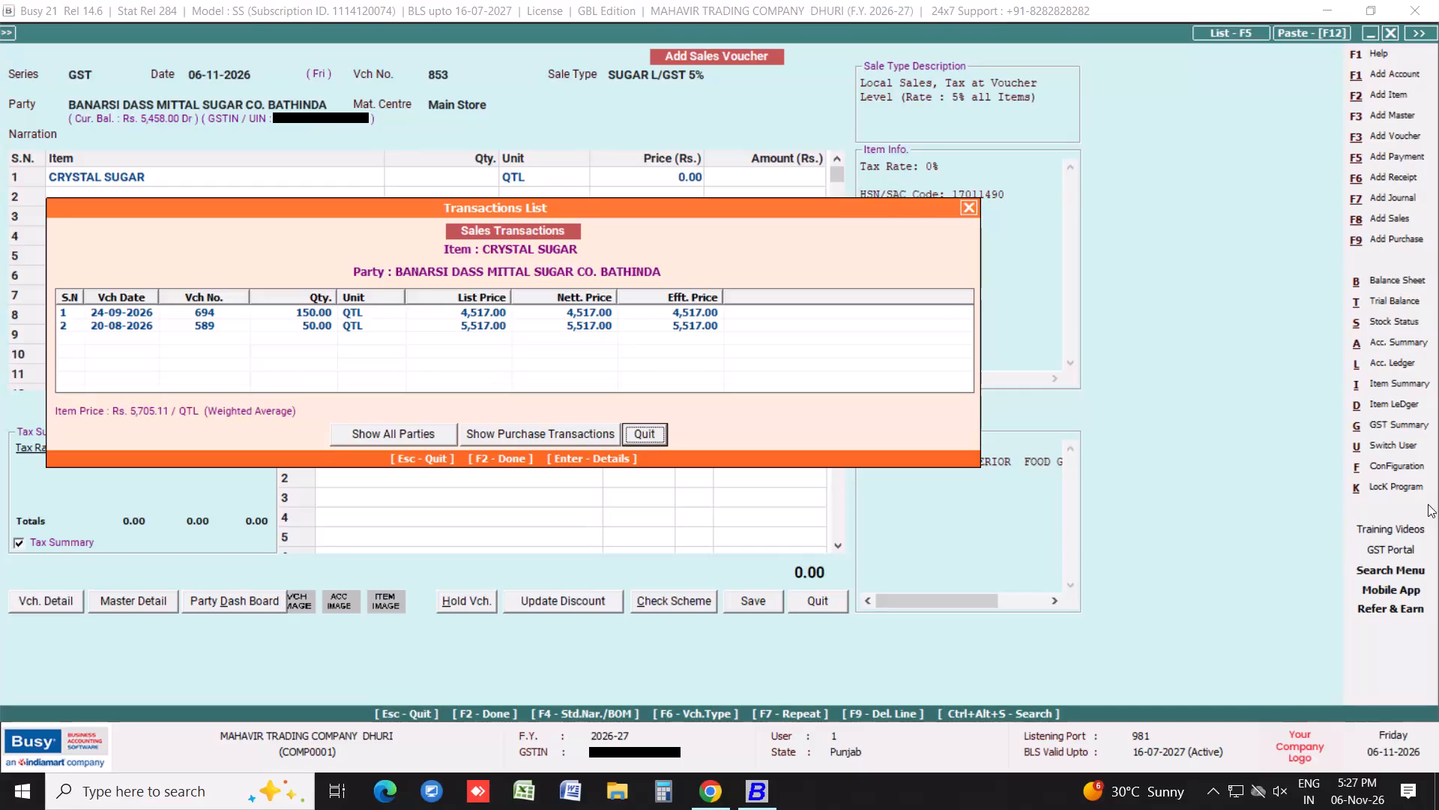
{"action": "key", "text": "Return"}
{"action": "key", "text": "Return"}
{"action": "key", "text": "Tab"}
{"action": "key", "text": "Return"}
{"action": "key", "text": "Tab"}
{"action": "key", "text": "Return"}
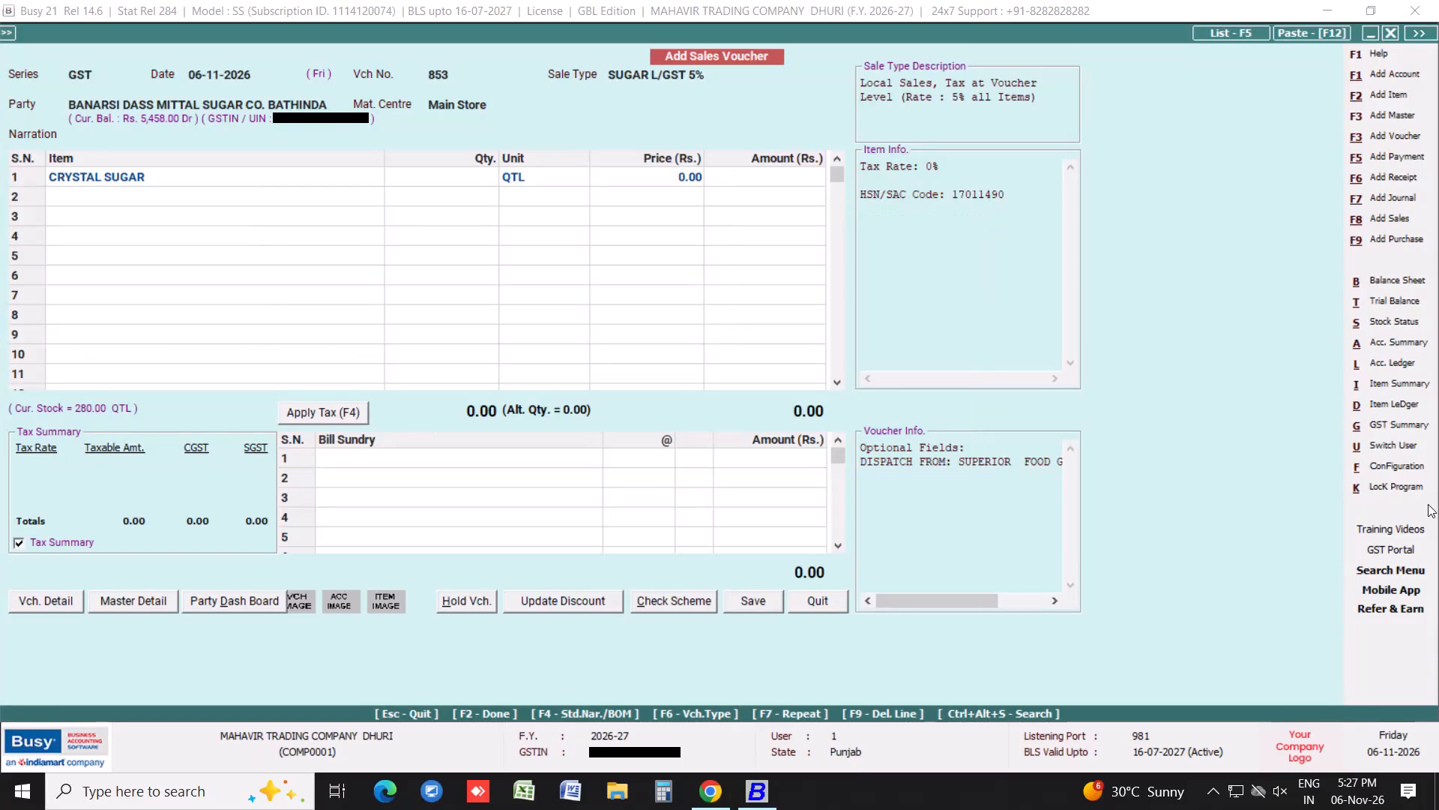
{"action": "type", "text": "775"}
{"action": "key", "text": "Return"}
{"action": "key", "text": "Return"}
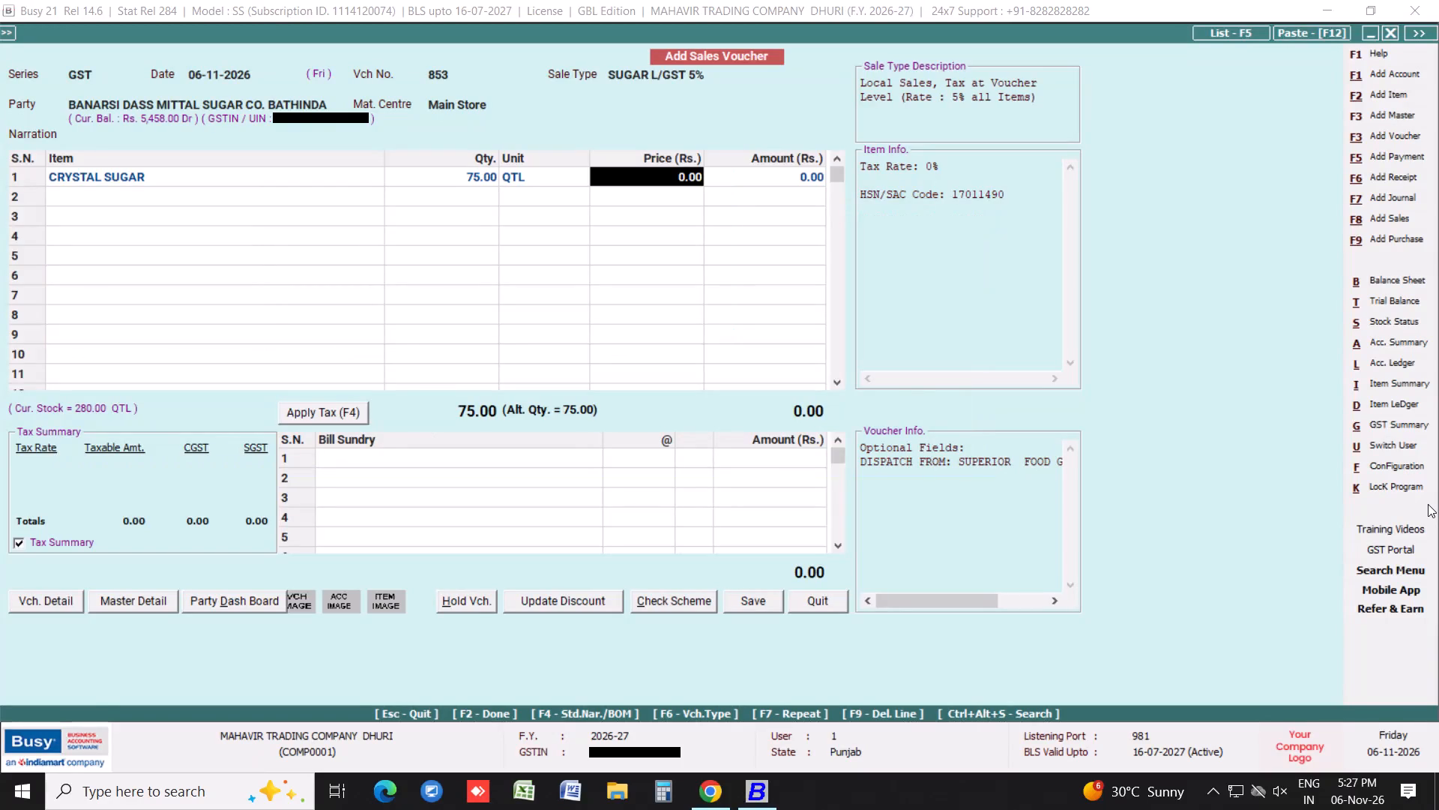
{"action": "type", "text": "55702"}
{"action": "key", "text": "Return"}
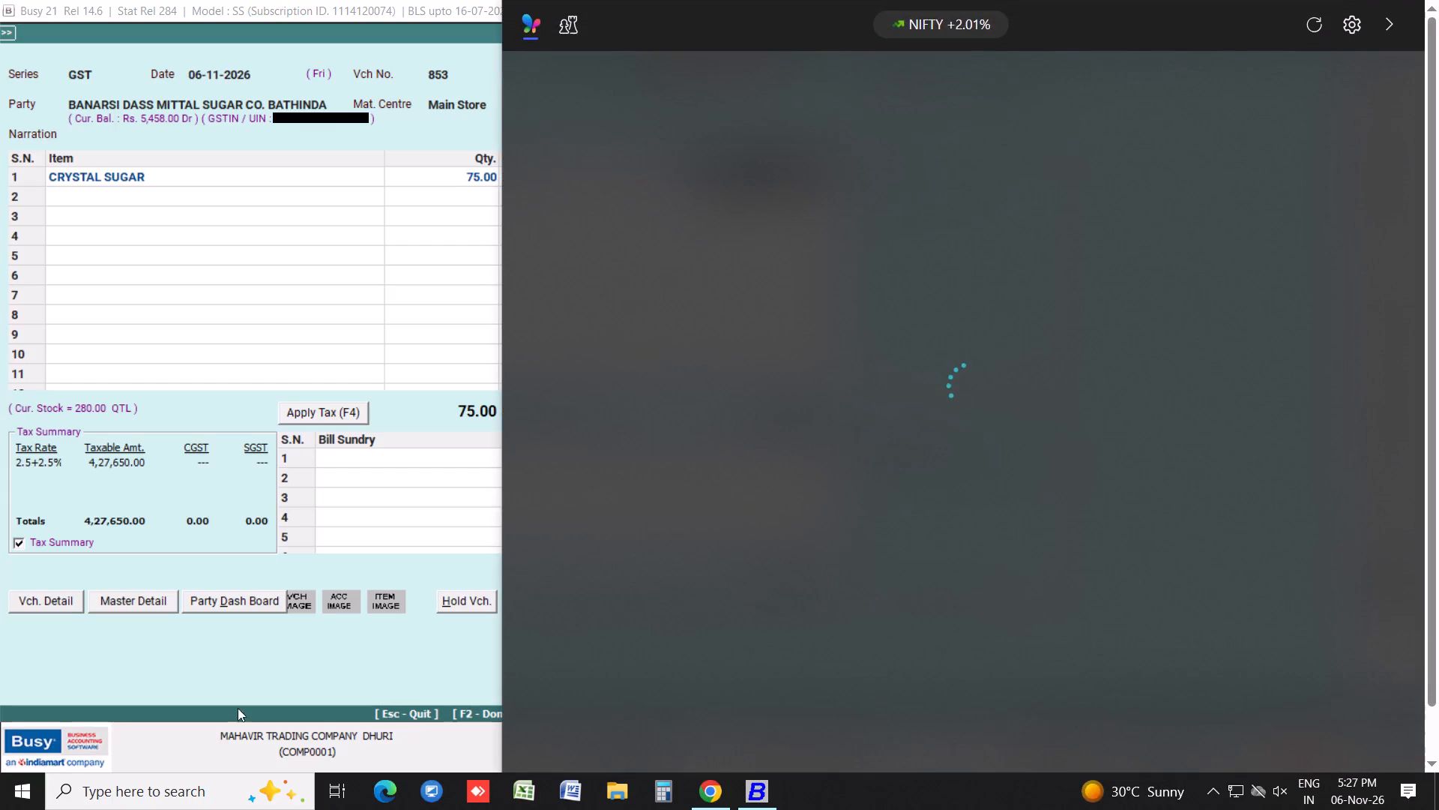
Apply the 2.5% CGST and 2.5% SGST to the sales voucher.
{"action": "left_click", "coordinate": [328, 400]}
{"action": "left_click", "coordinate": [328, 407]}
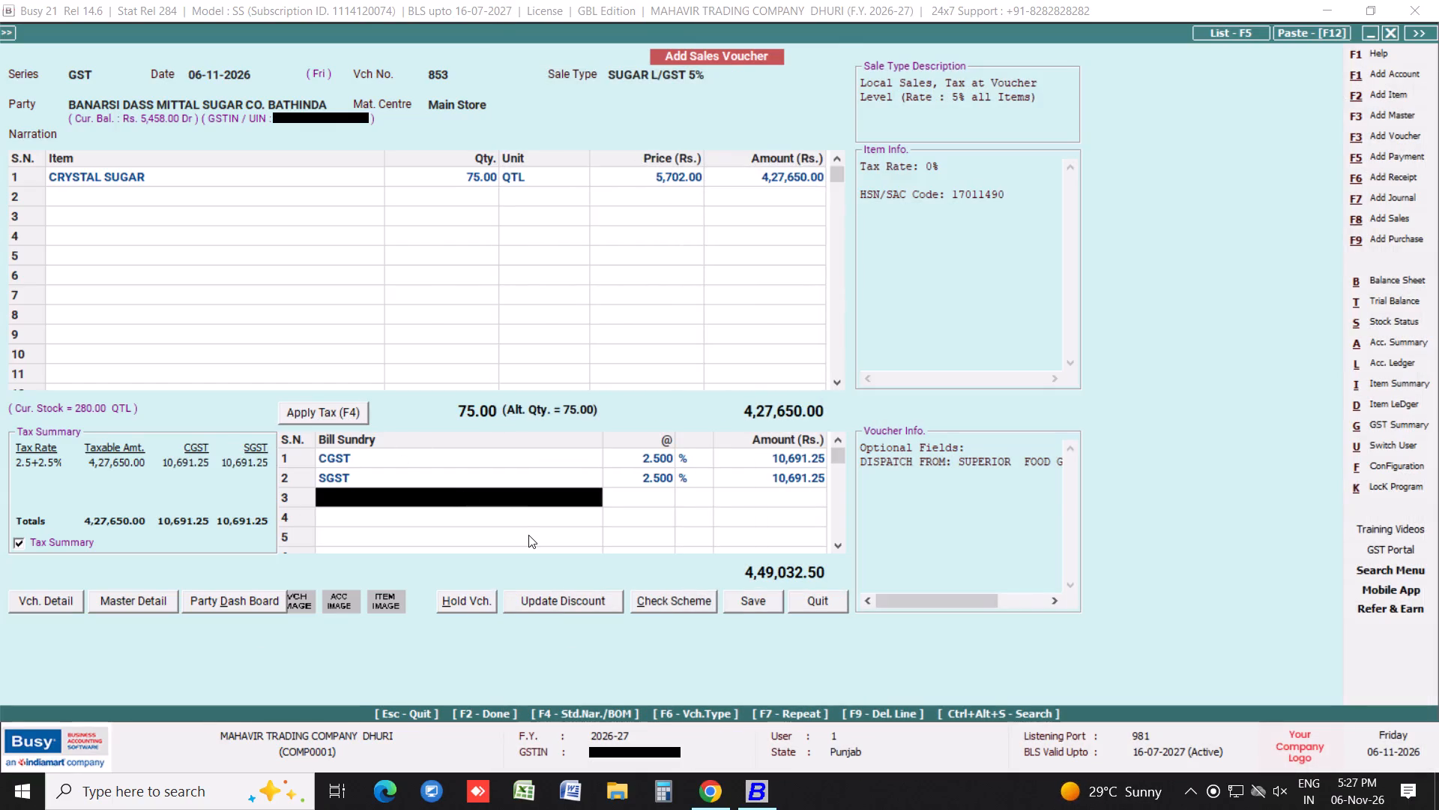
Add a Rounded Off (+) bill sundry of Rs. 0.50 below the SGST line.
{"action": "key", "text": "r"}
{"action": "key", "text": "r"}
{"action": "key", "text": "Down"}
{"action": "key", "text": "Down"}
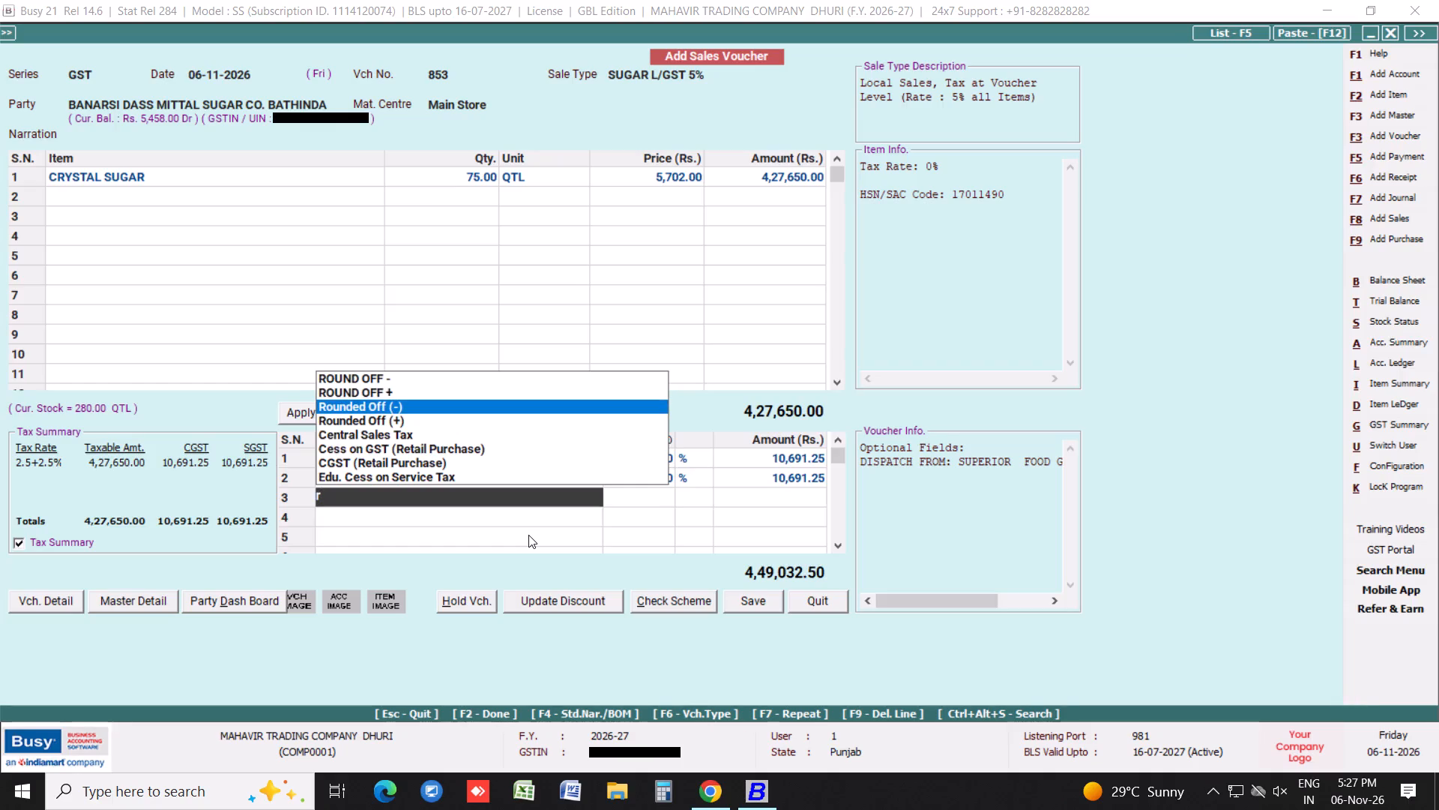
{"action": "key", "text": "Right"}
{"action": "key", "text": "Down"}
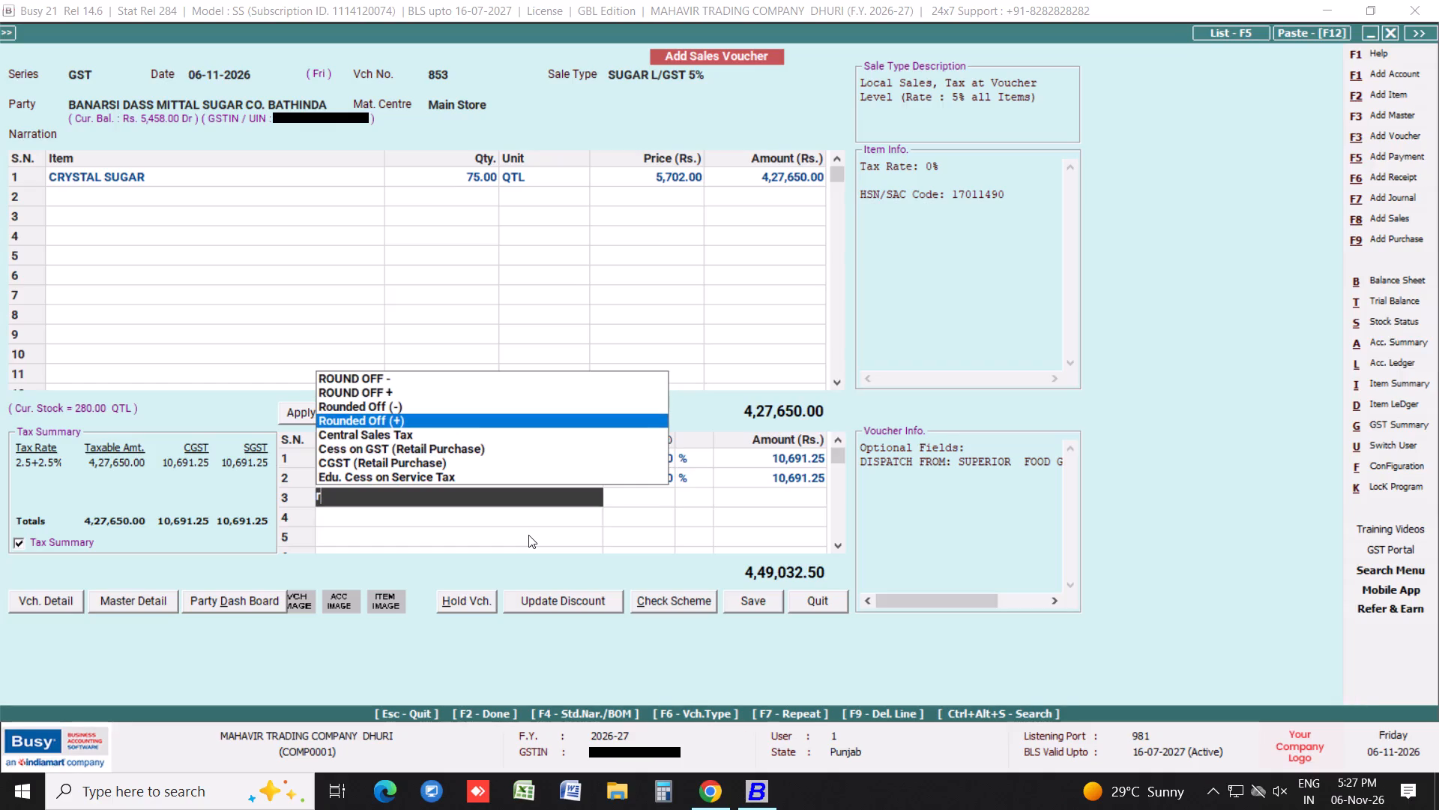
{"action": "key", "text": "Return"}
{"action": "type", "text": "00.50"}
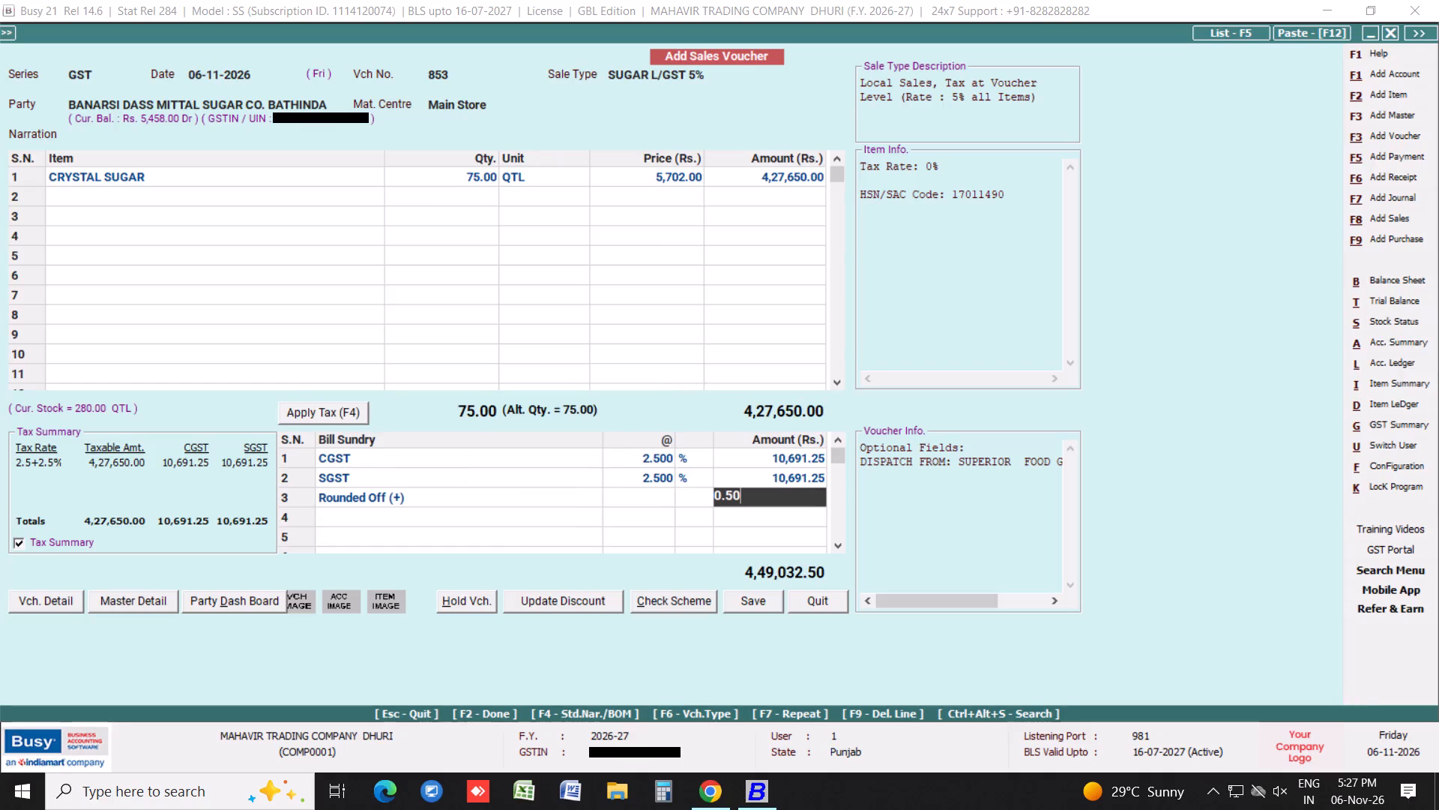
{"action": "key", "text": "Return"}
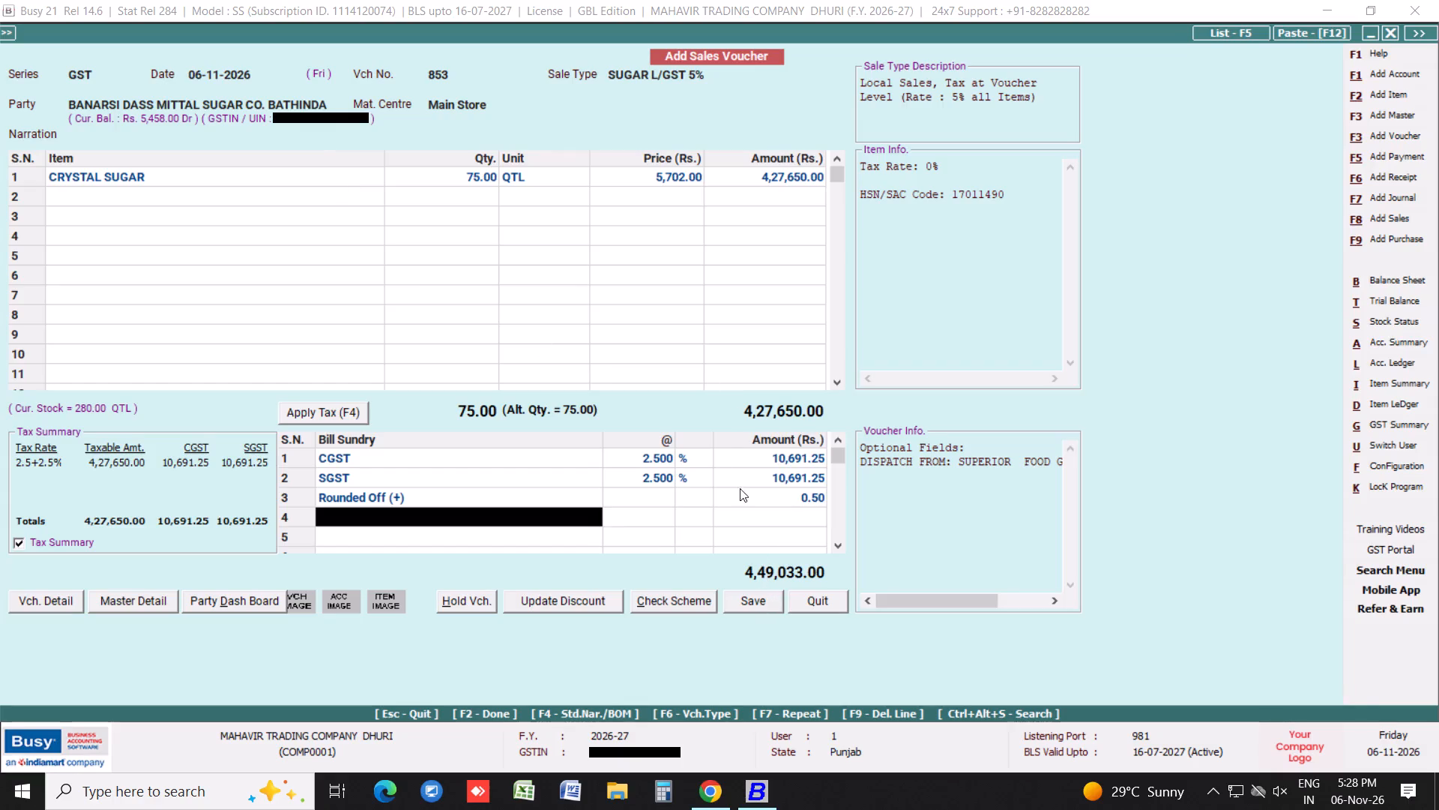
Set the CRYSTAL SUGAR price to Rs. 5,697 and reapply the tax.
{"action": "left_click", "coordinate": [652, 180]}
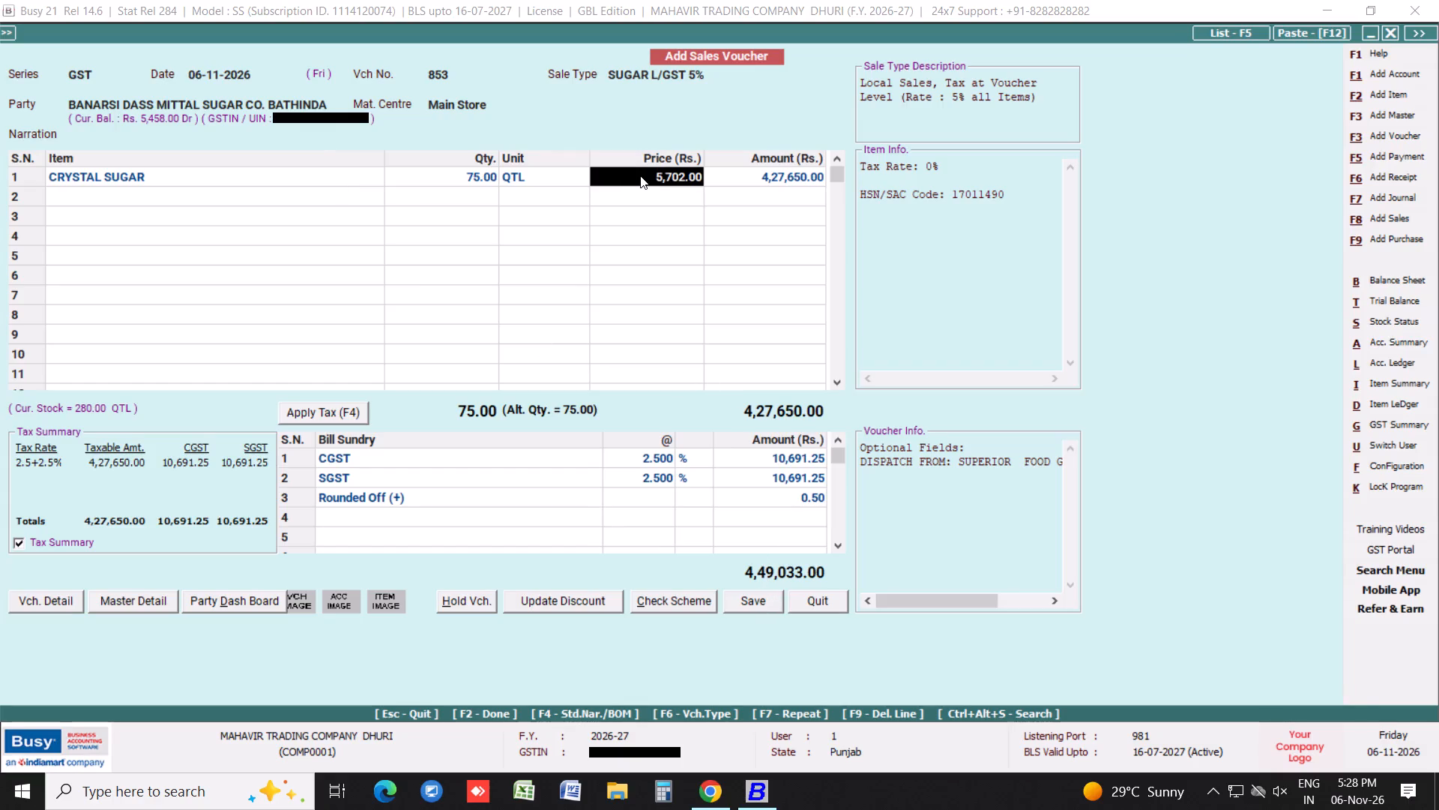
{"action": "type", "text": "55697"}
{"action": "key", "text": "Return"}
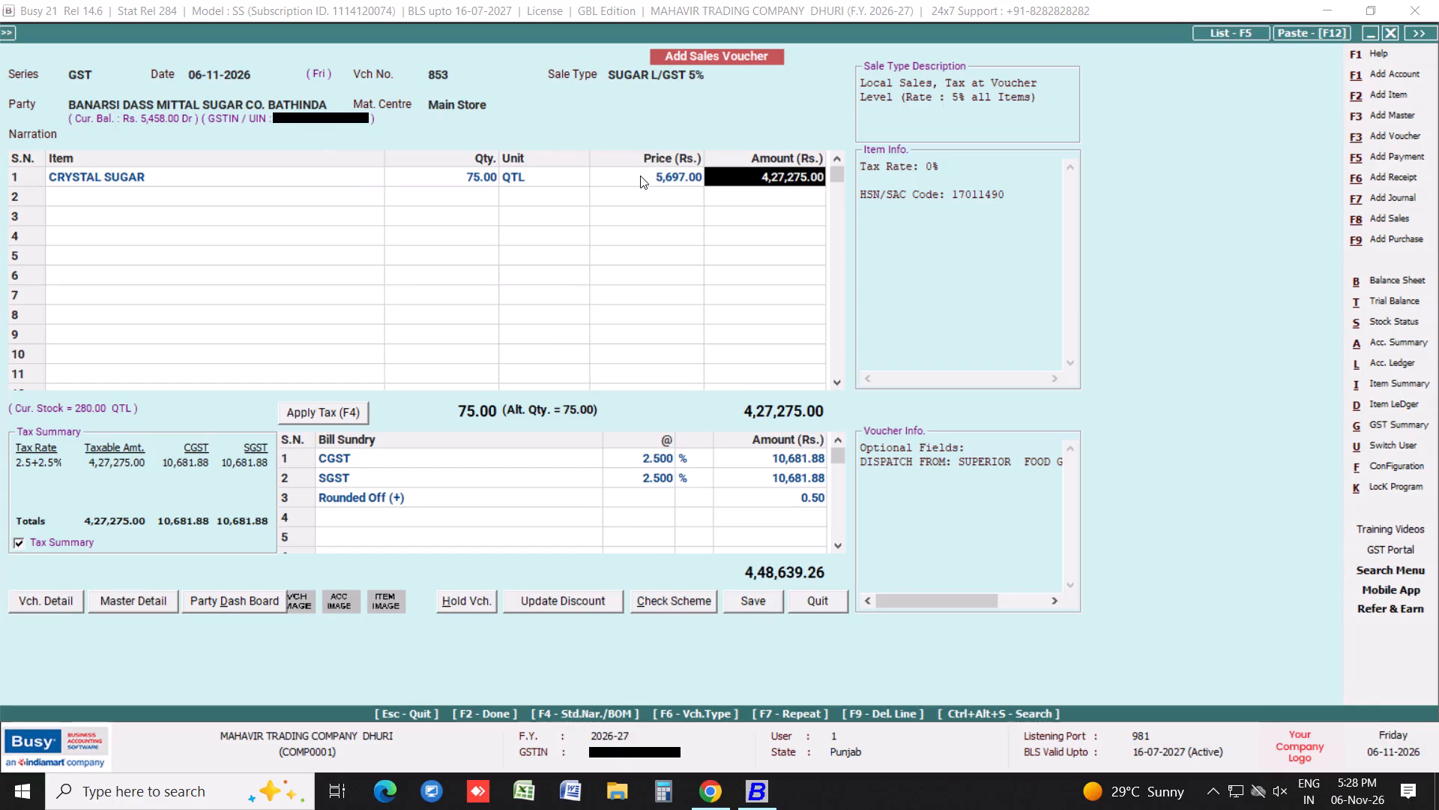
{"action": "left_click", "coordinate": [328, 409]}
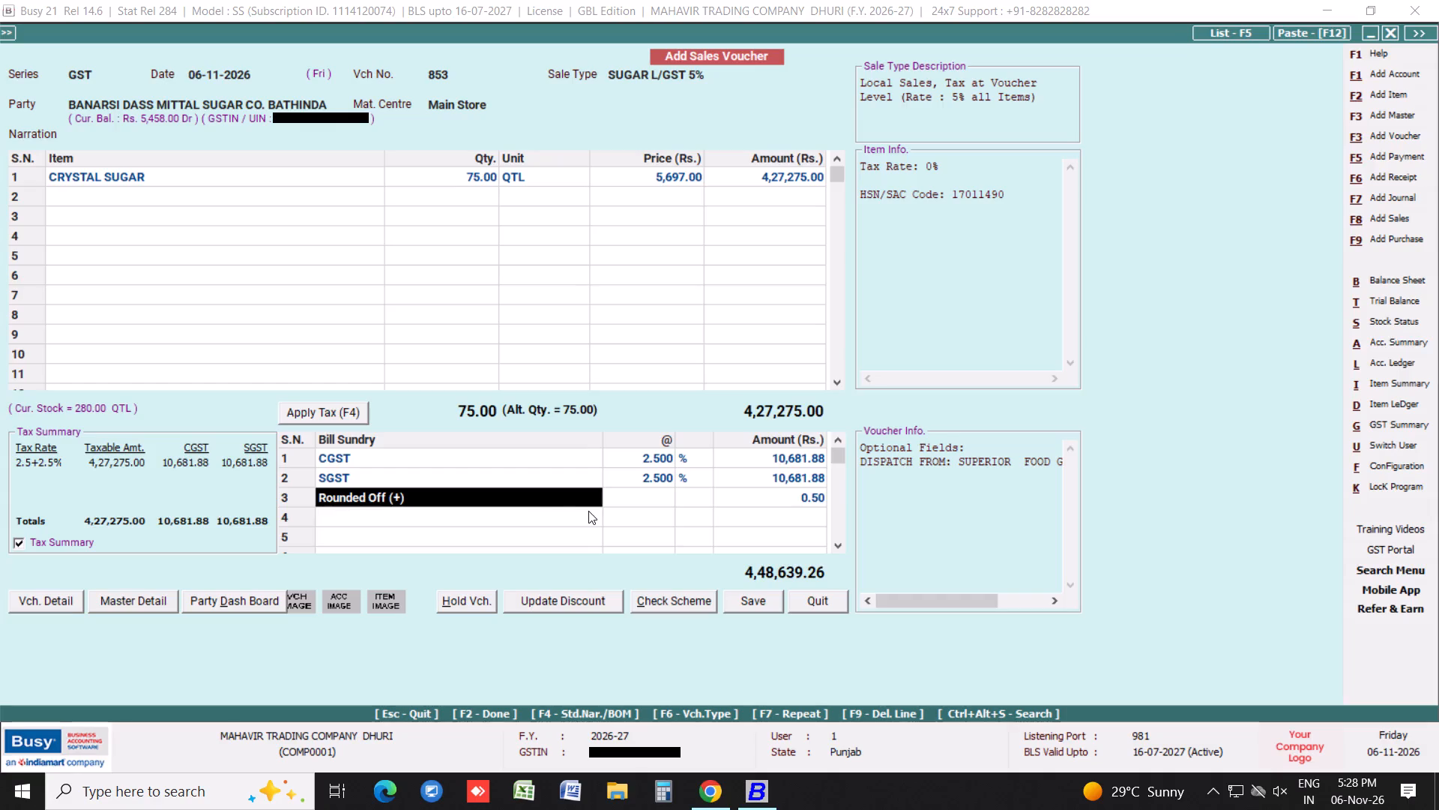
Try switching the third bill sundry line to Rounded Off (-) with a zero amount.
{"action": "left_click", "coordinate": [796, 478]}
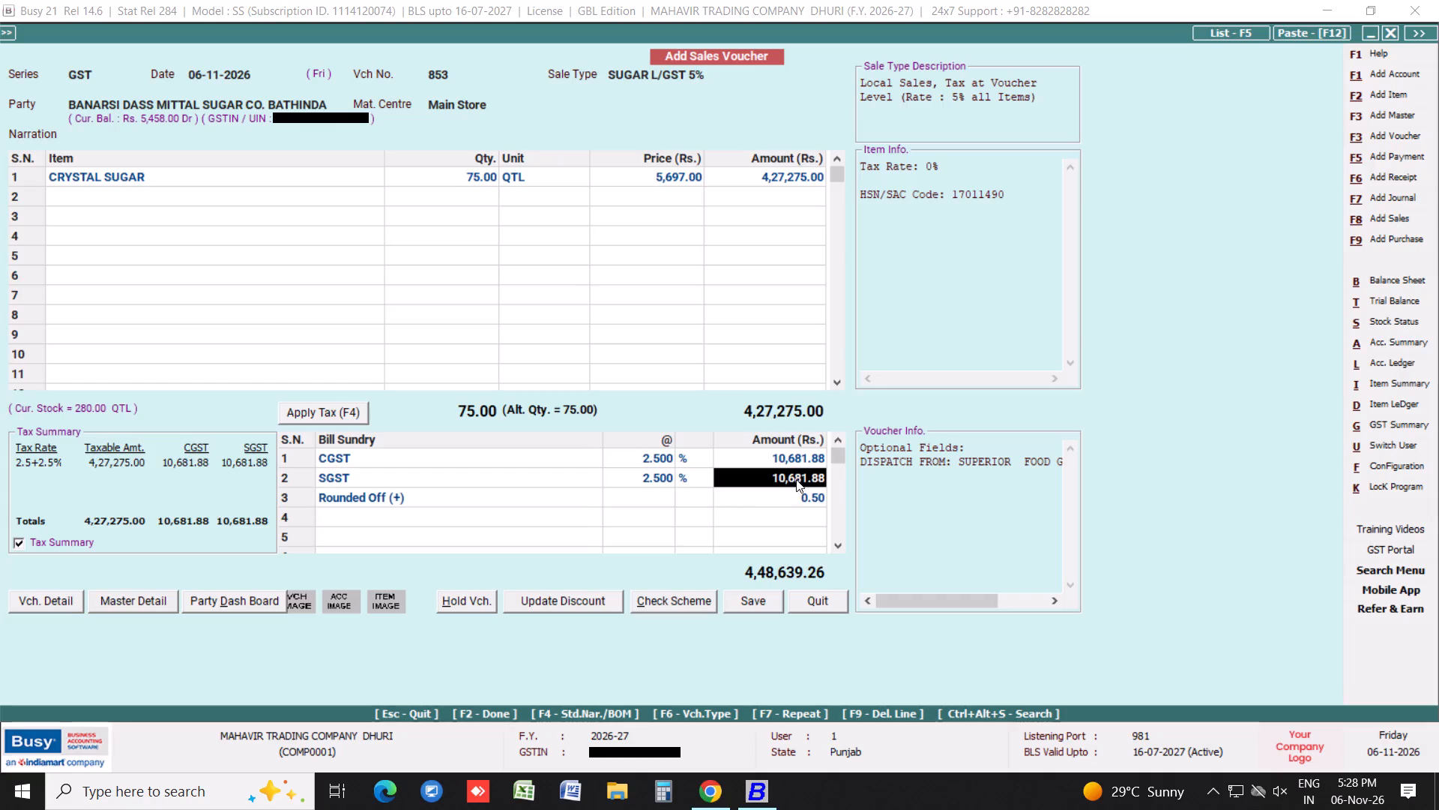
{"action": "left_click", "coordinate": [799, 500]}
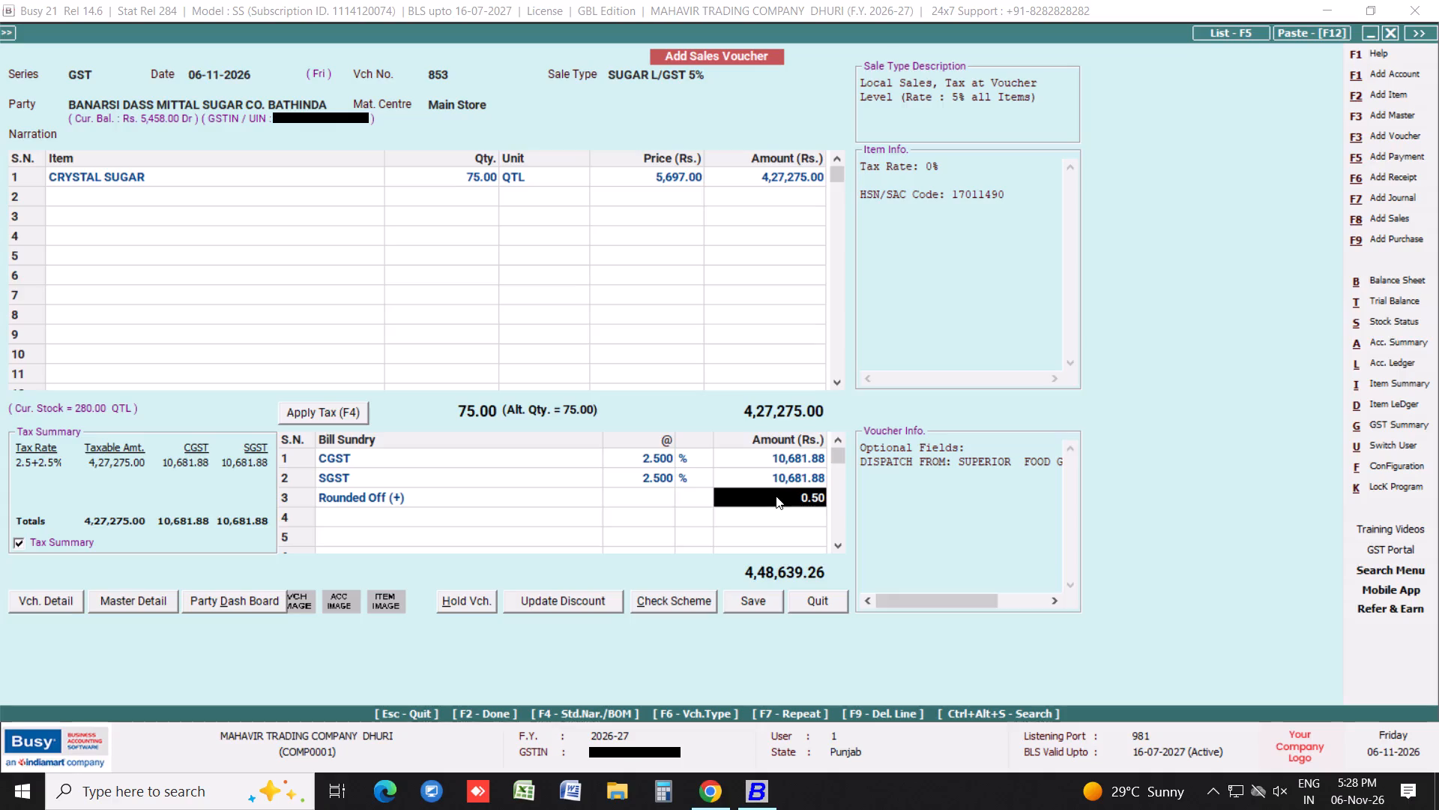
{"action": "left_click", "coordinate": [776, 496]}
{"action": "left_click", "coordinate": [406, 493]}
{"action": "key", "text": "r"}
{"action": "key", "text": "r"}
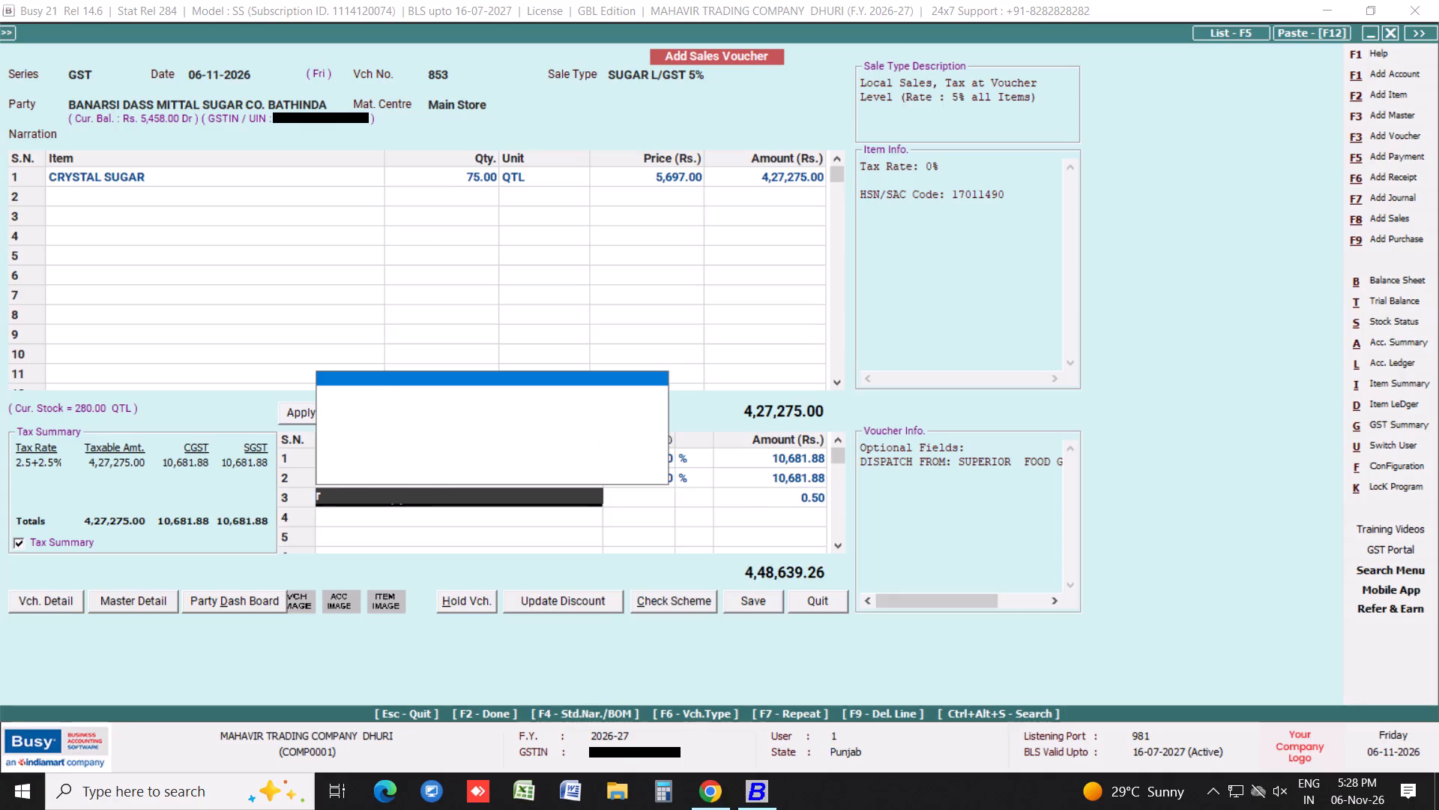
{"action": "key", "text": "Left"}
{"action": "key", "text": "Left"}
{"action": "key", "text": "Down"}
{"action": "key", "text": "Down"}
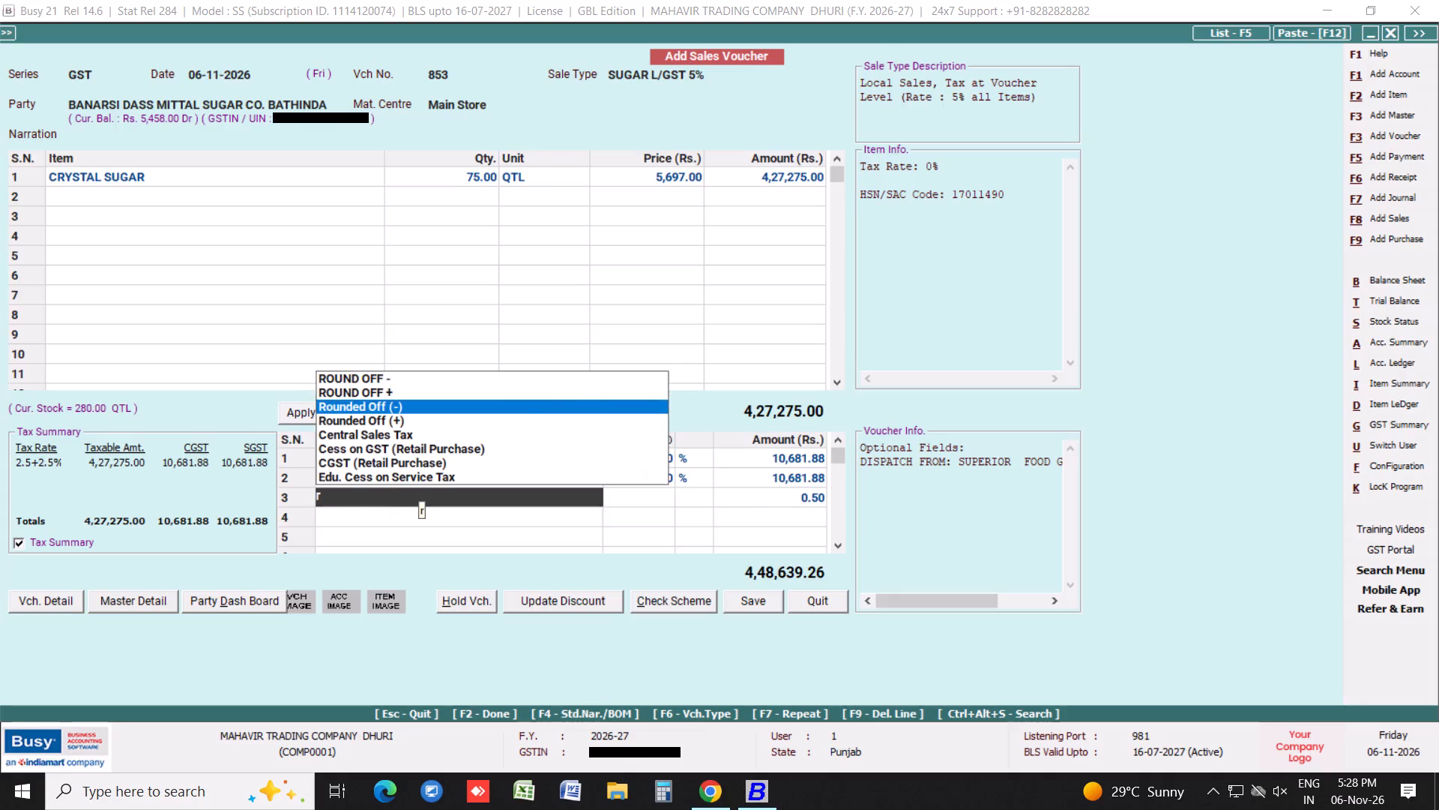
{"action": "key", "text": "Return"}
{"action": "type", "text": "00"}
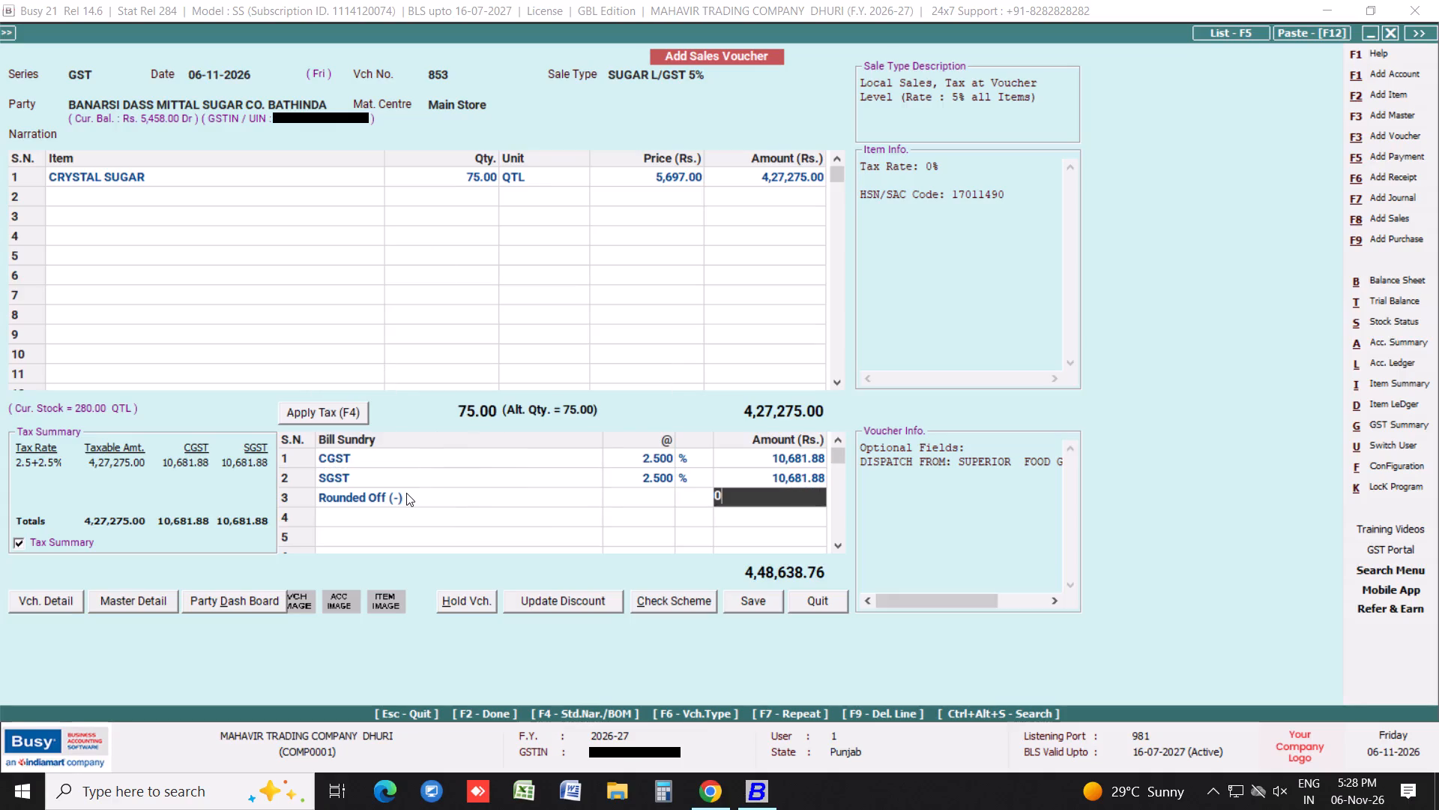
Set the third bill sundry line to Rounded Off (+) with an amount of Rs. 0.24.
{"action": "left_click", "coordinate": [406, 493]}
{"action": "left_click", "coordinate": [406, 493]}
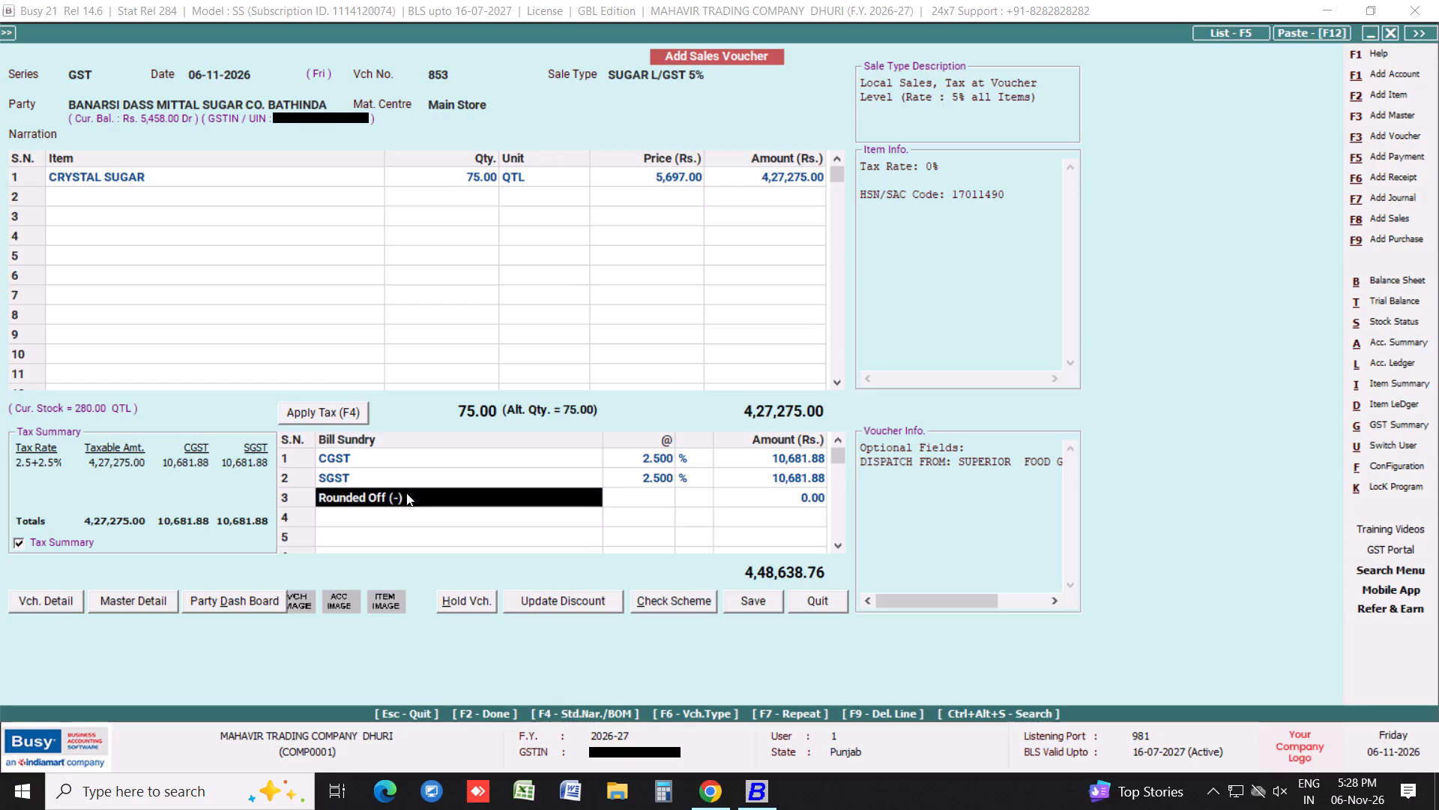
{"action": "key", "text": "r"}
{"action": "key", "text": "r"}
{"action": "key", "text": "Down"}
{"action": "key", "text": "Down"}
{"action": "key", "text": "Down"}
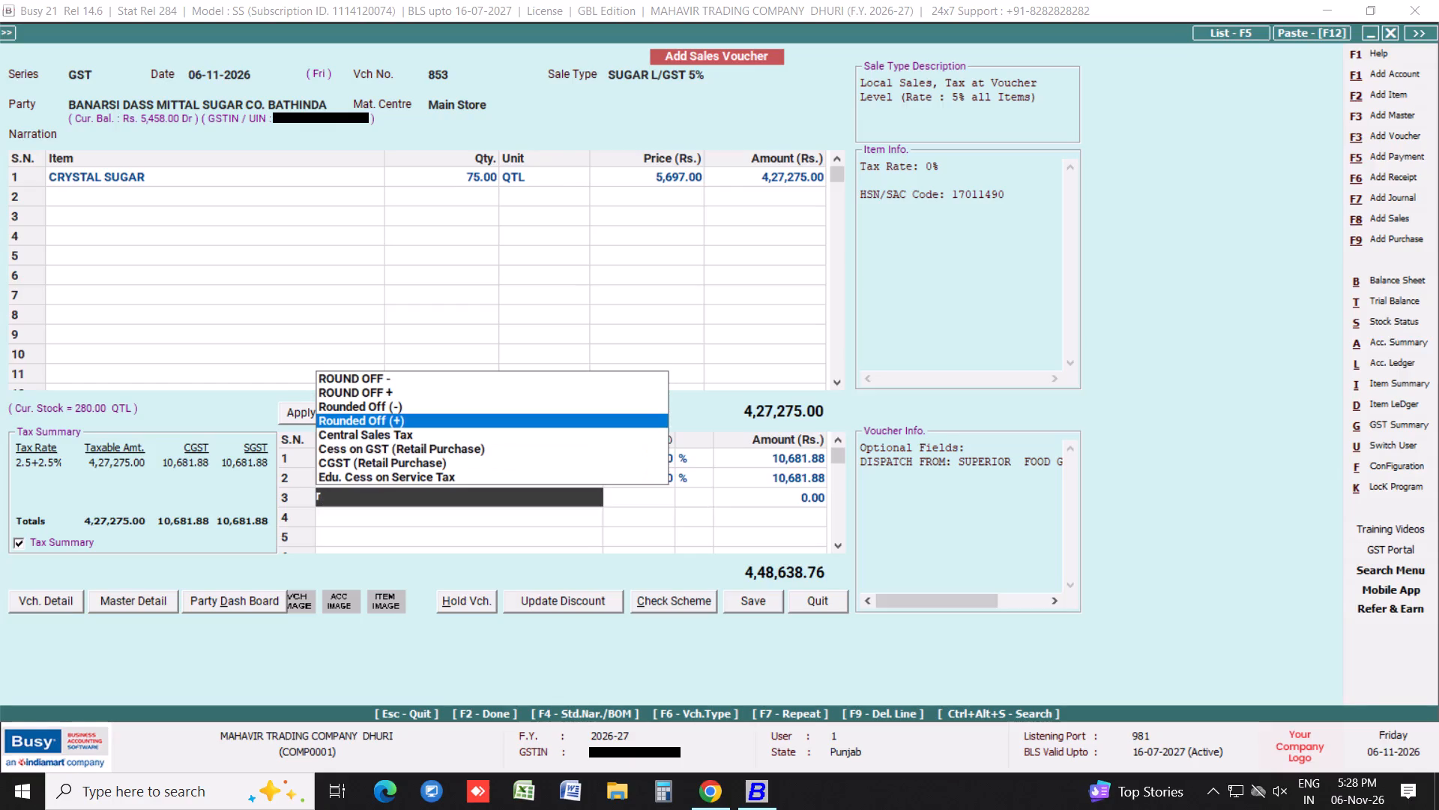
{"action": "key", "text": "Return"}
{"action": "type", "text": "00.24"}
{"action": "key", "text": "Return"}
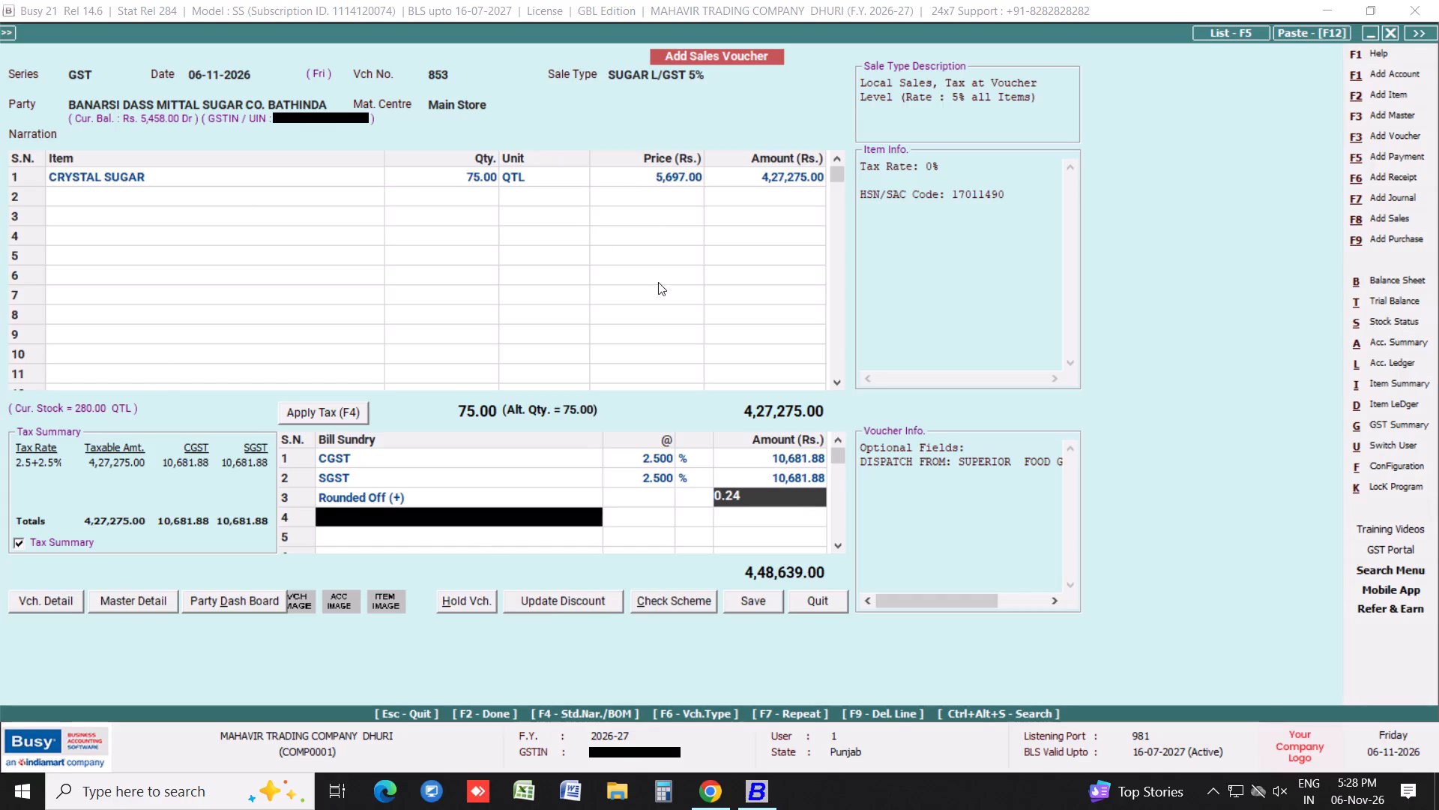
{"action": "left_click", "coordinate": [766, 600]}
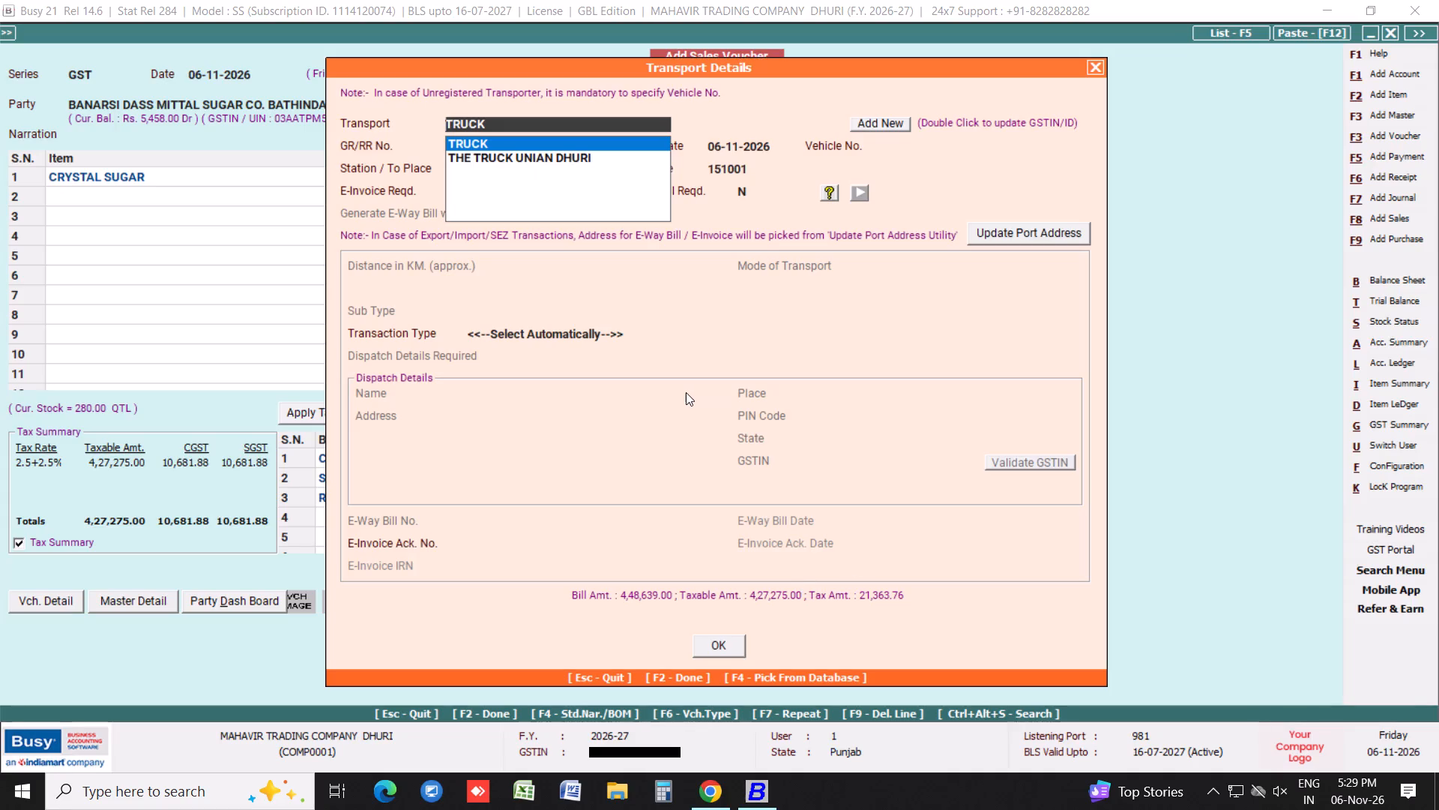
{"action": "key", "text": "Return"}
{"action": "key", "text": "Tab"}
{"action": "key", "text": "Return"}
{"action": "key", "text": "Tab"}
{"action": "key", "text": "Return"}
{"action": "key", "text": "Tab"}
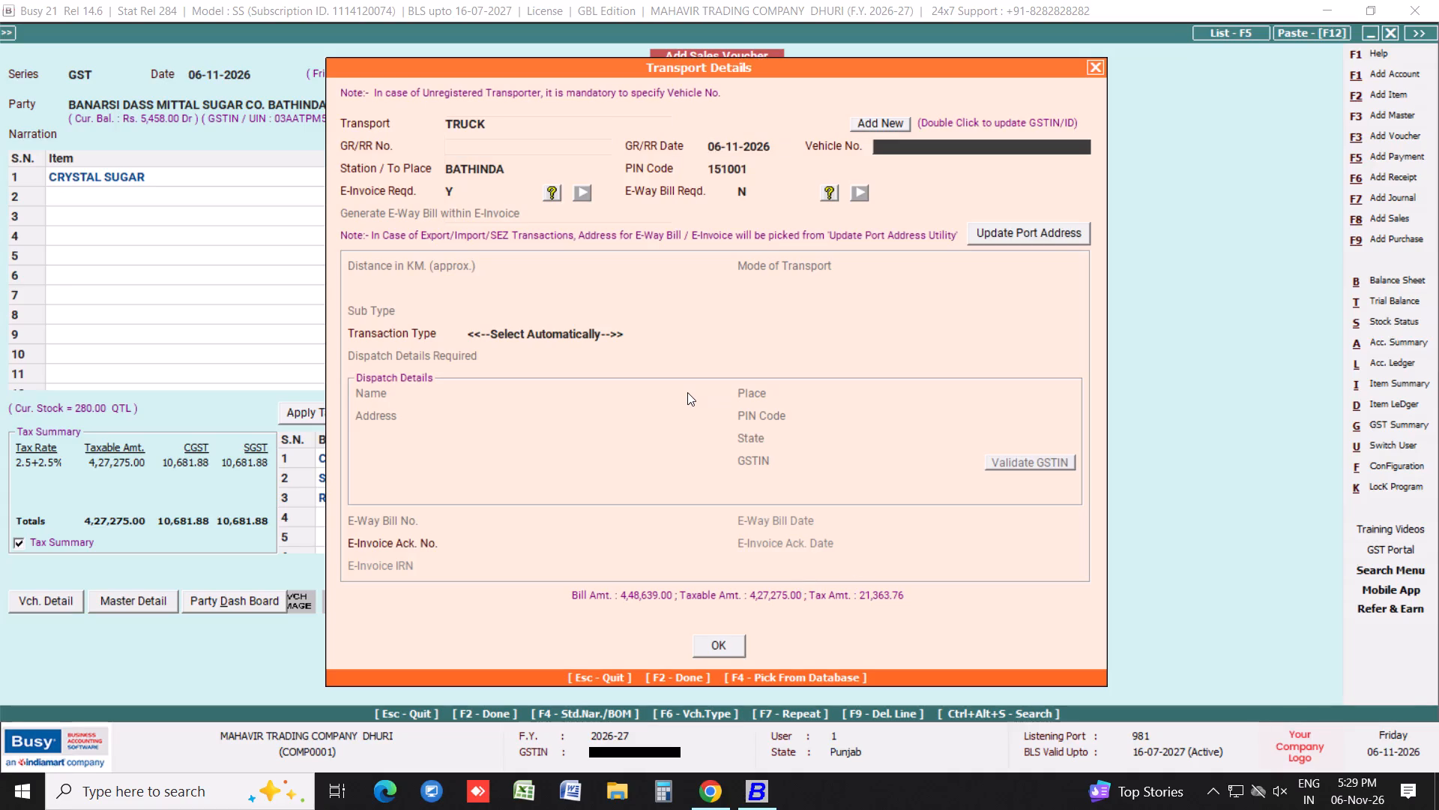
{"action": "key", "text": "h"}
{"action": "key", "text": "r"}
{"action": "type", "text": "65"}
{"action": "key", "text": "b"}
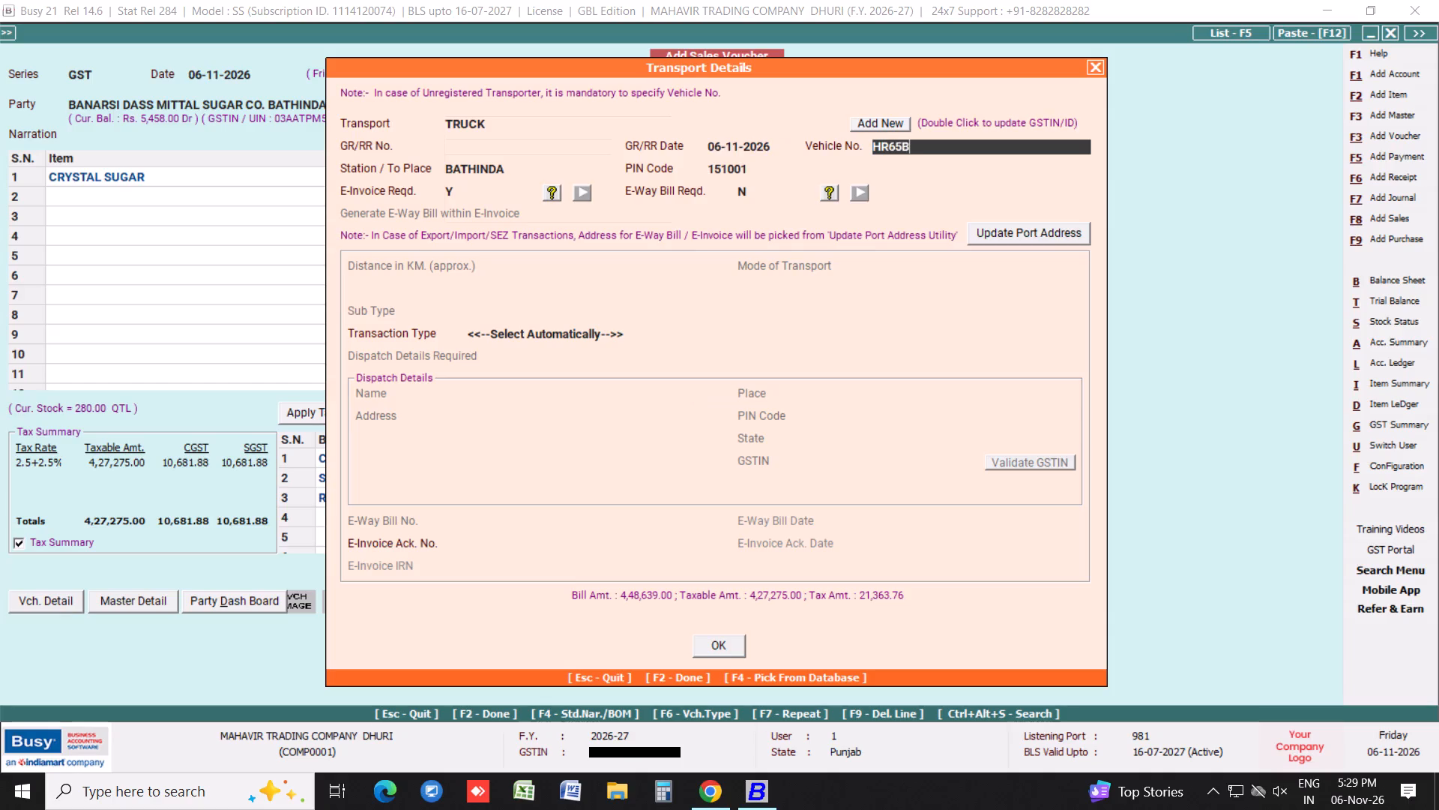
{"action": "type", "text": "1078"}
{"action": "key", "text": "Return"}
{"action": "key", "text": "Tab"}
Request an e-way bill generated within the e-invoice, keeping distance 0, transport mode Road and the automatically selected sub type.
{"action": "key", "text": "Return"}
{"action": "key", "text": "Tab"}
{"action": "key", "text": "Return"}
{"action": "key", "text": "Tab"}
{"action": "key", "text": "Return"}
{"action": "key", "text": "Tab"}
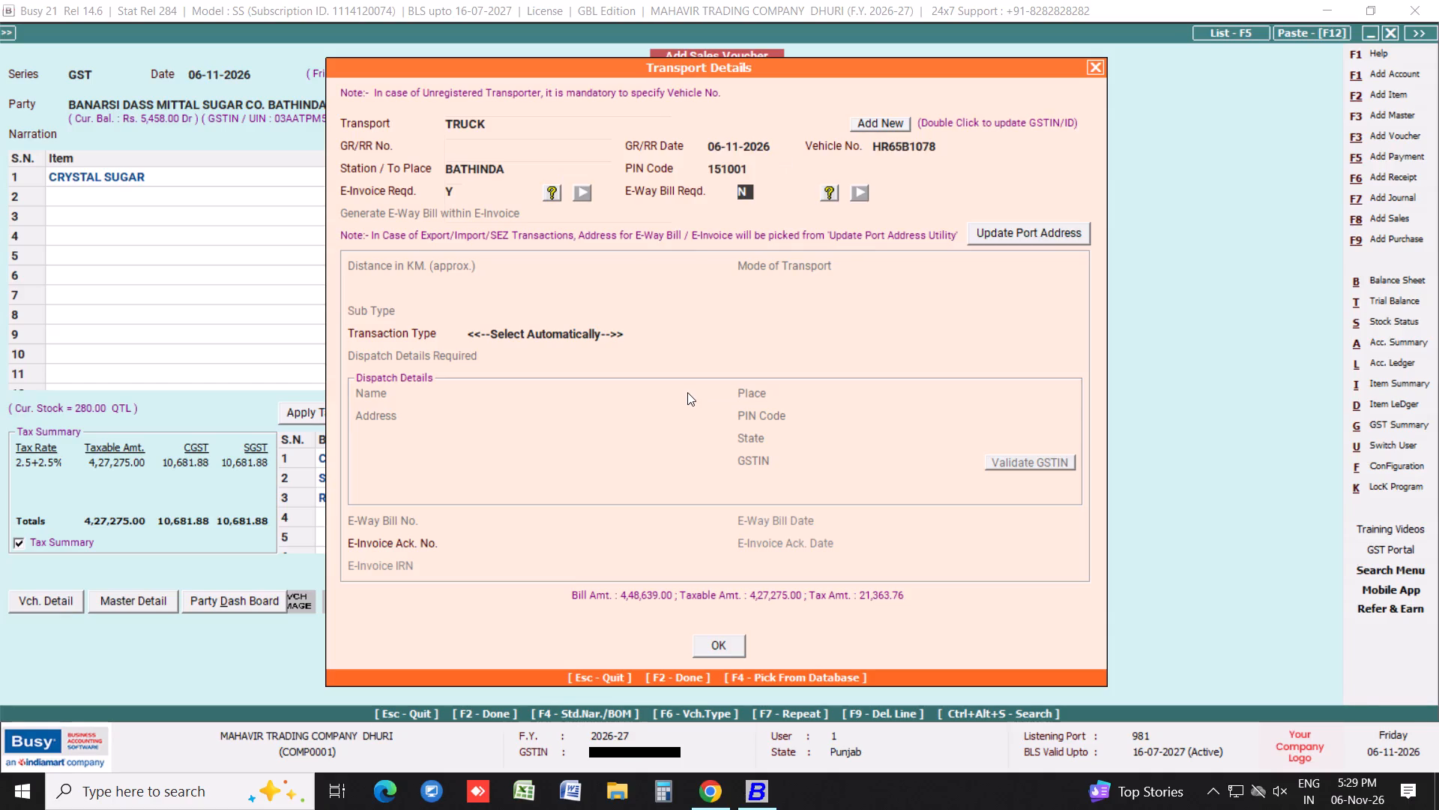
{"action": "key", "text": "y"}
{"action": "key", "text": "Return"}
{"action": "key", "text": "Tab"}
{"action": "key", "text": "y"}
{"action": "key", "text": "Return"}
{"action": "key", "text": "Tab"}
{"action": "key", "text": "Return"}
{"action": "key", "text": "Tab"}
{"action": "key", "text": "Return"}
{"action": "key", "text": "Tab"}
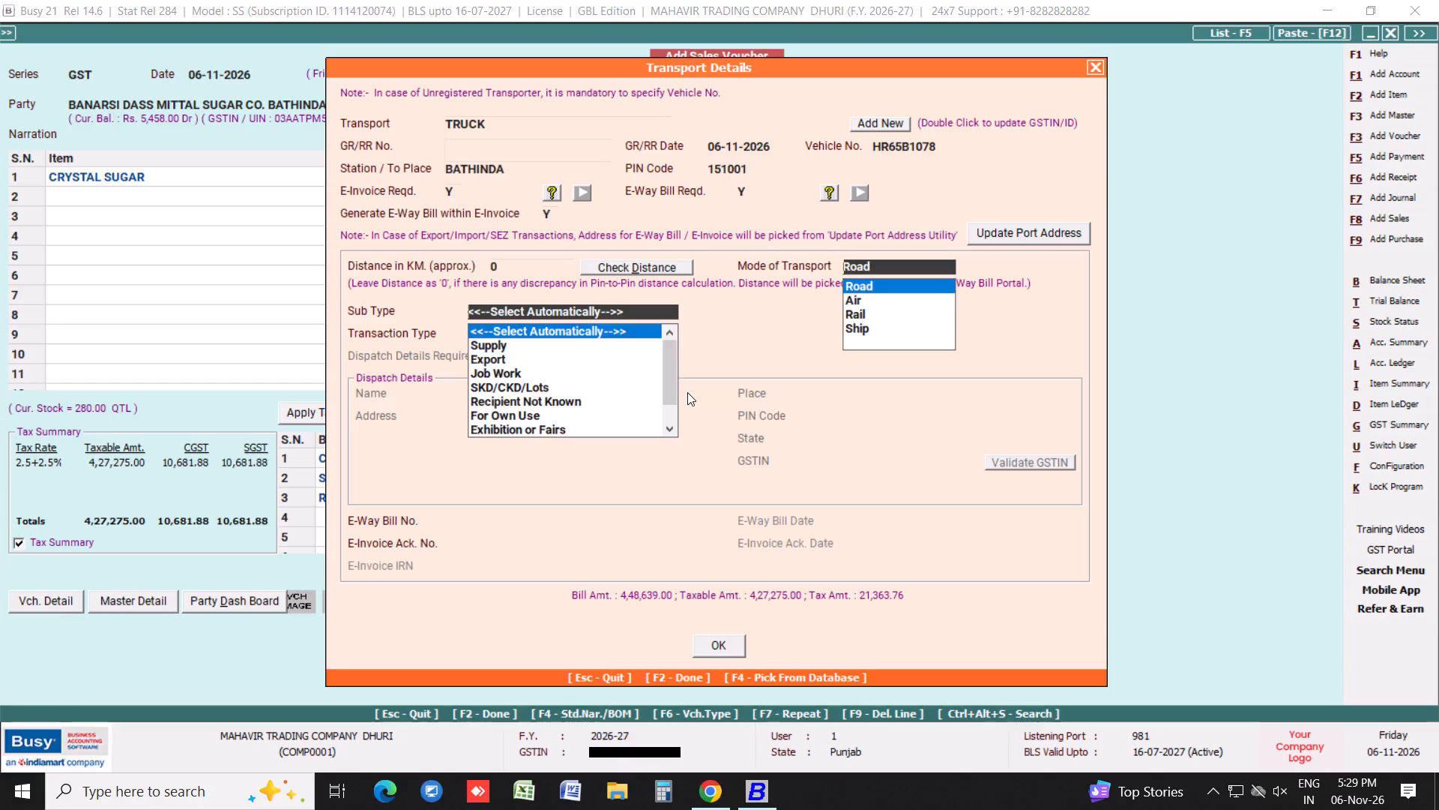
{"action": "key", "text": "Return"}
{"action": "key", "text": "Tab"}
Set the transaction type to Bill From-Dispatch From and mark dispatch details as required.
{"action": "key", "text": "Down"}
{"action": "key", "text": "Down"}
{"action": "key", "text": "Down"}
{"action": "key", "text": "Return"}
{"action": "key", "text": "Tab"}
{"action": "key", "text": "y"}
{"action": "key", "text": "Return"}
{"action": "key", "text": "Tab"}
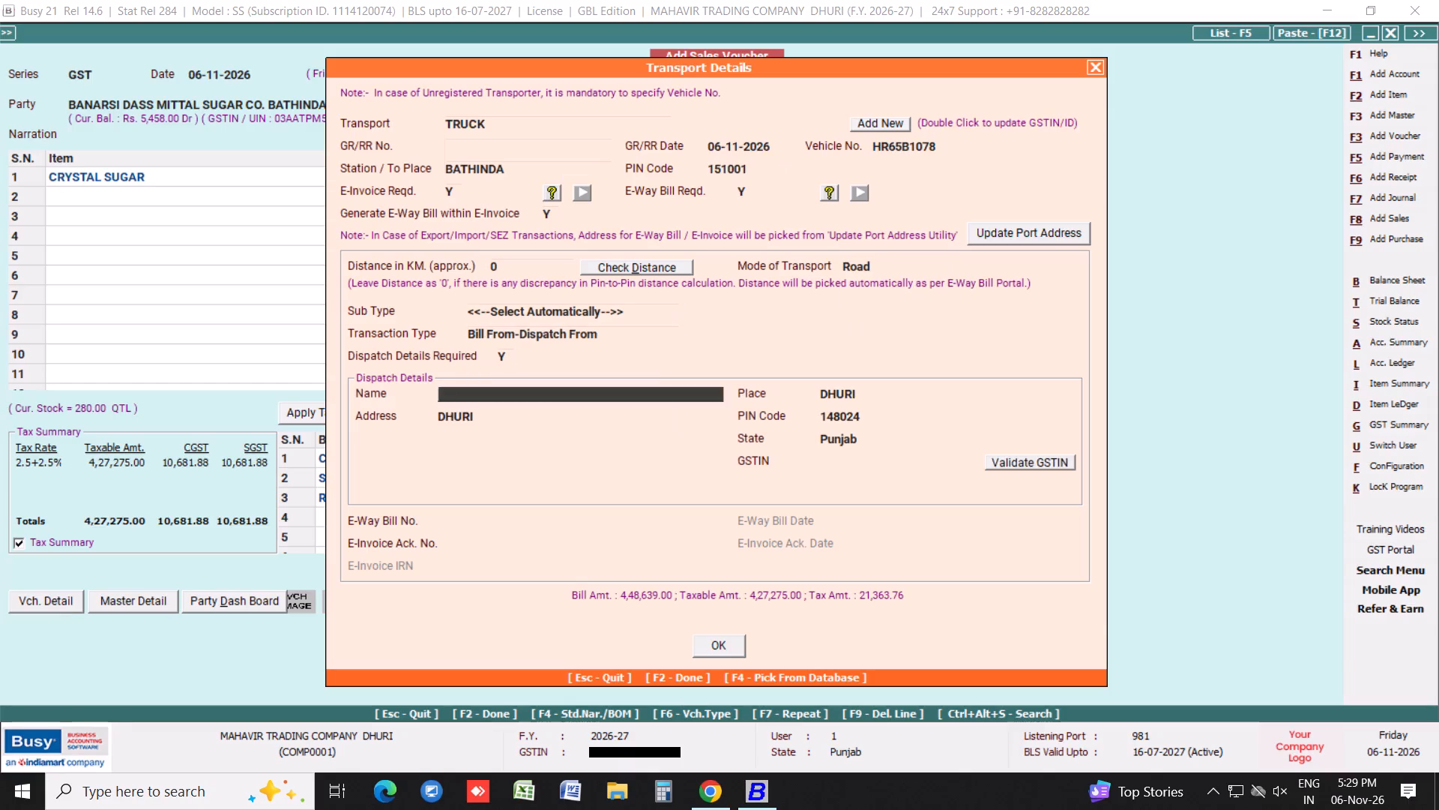
Set the dispatch state to Uttar Pradesh, leaving the dispatch name blank and keeping the default address and place DHURI.
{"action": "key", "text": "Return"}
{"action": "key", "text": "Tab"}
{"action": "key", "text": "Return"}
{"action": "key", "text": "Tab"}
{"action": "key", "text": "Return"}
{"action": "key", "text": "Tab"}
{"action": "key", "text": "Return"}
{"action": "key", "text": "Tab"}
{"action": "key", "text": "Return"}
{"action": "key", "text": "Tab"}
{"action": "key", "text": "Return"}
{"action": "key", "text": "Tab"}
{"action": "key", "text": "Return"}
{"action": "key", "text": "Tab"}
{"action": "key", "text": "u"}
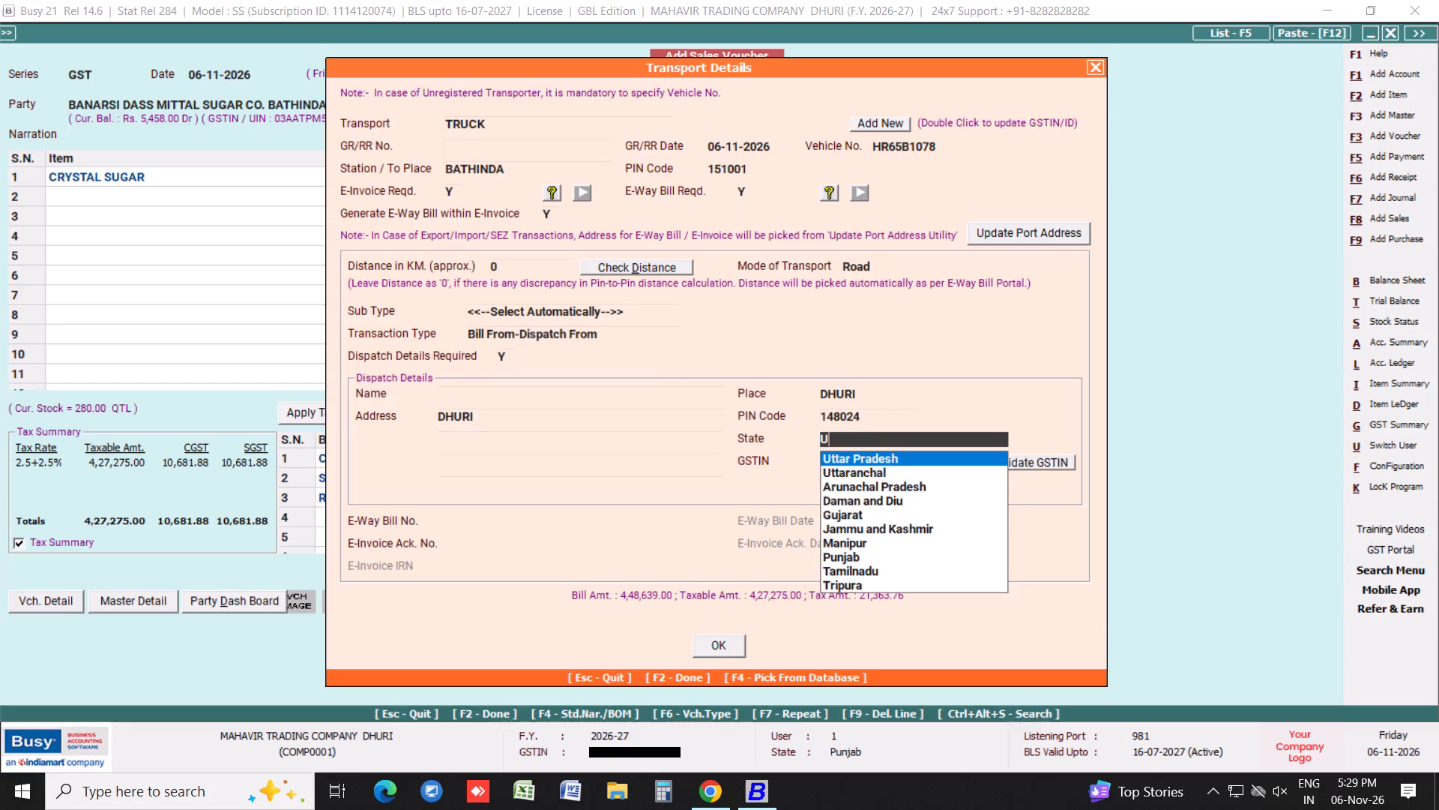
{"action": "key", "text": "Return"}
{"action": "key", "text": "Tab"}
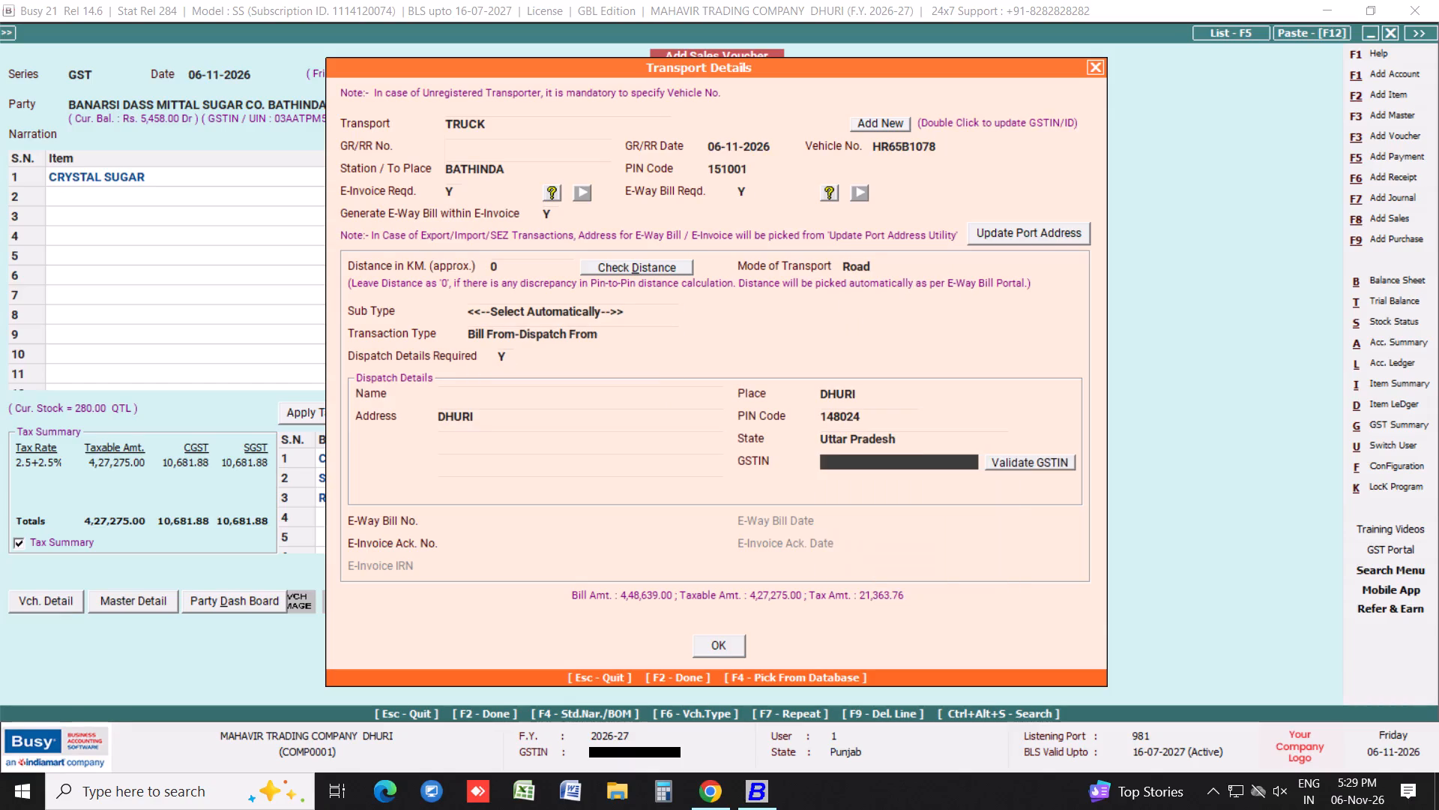
Enter the dispatch party's GSTIN and validate it.
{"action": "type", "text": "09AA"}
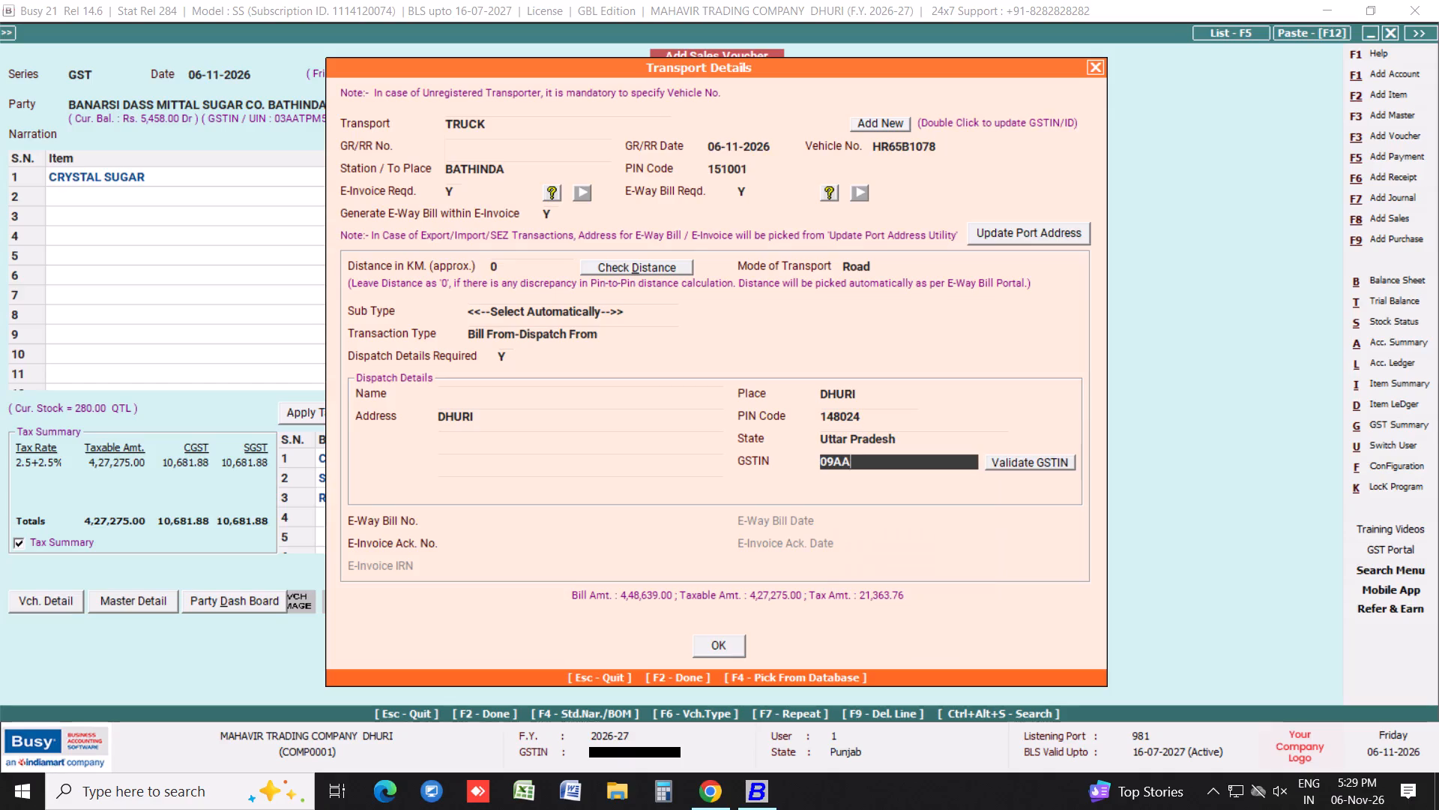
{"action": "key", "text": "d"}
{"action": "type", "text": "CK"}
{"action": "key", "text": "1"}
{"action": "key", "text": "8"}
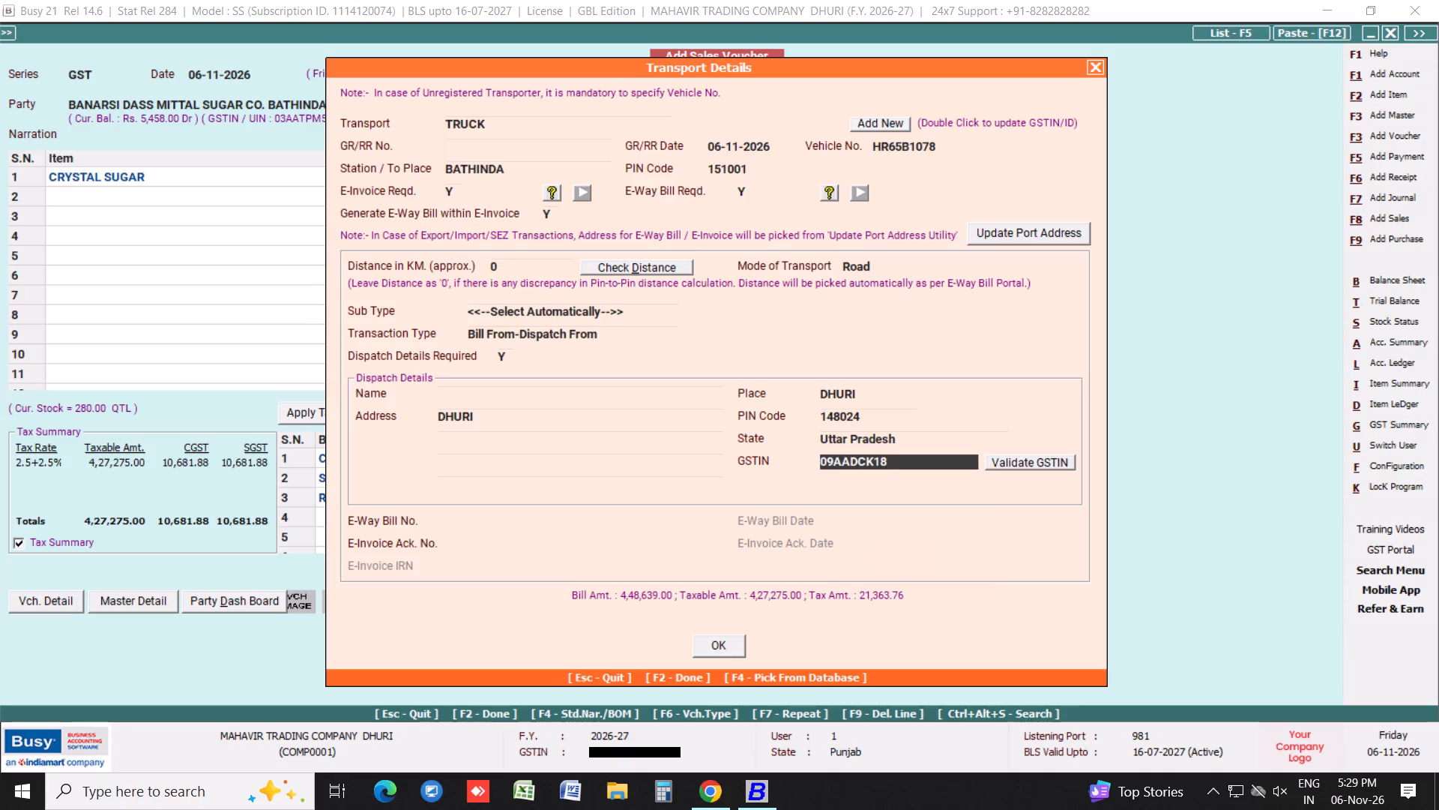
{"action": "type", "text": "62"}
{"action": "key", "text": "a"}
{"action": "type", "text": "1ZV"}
{"action": "left_click", "coordinate": [1037, 463]}
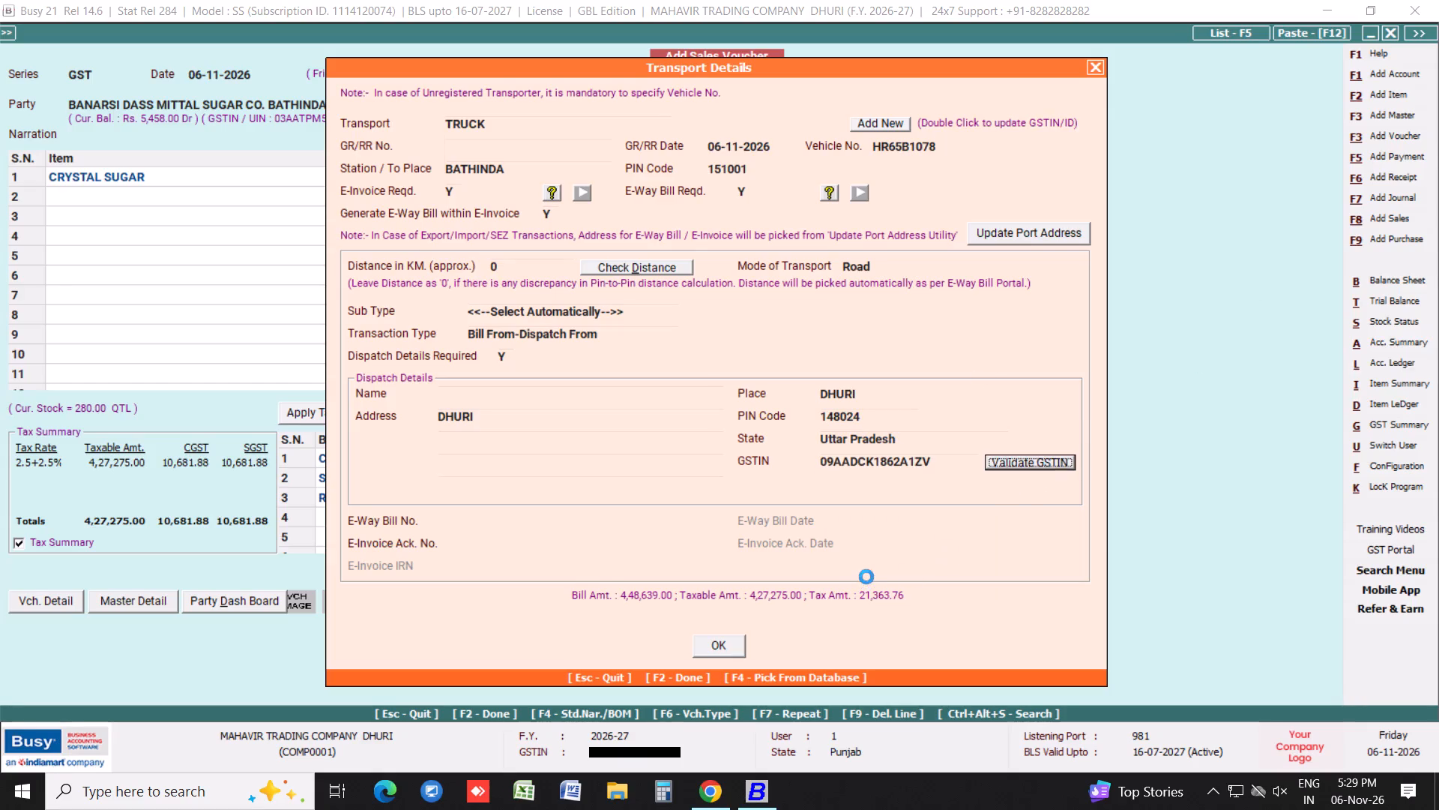
{"action": "left_click", "coordinate": [1123, 573]}
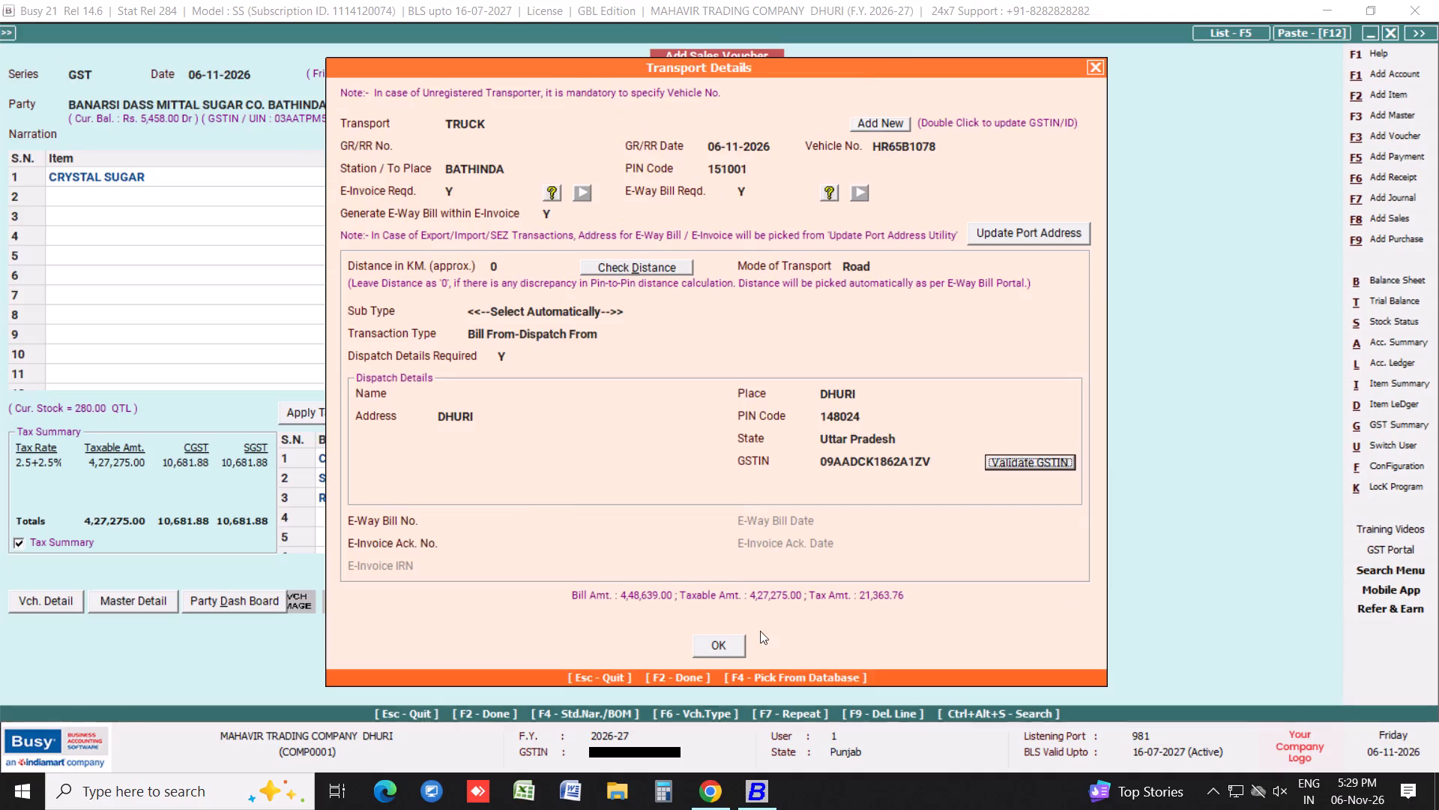
Accept the transport details, save voucher 853, and generate its e-invoice and e-way bill automatically with the default options.
{"action": "left_click", "coordinate": [731, 648]}
{"action": "left_click", "coordinate": [771, 433]}
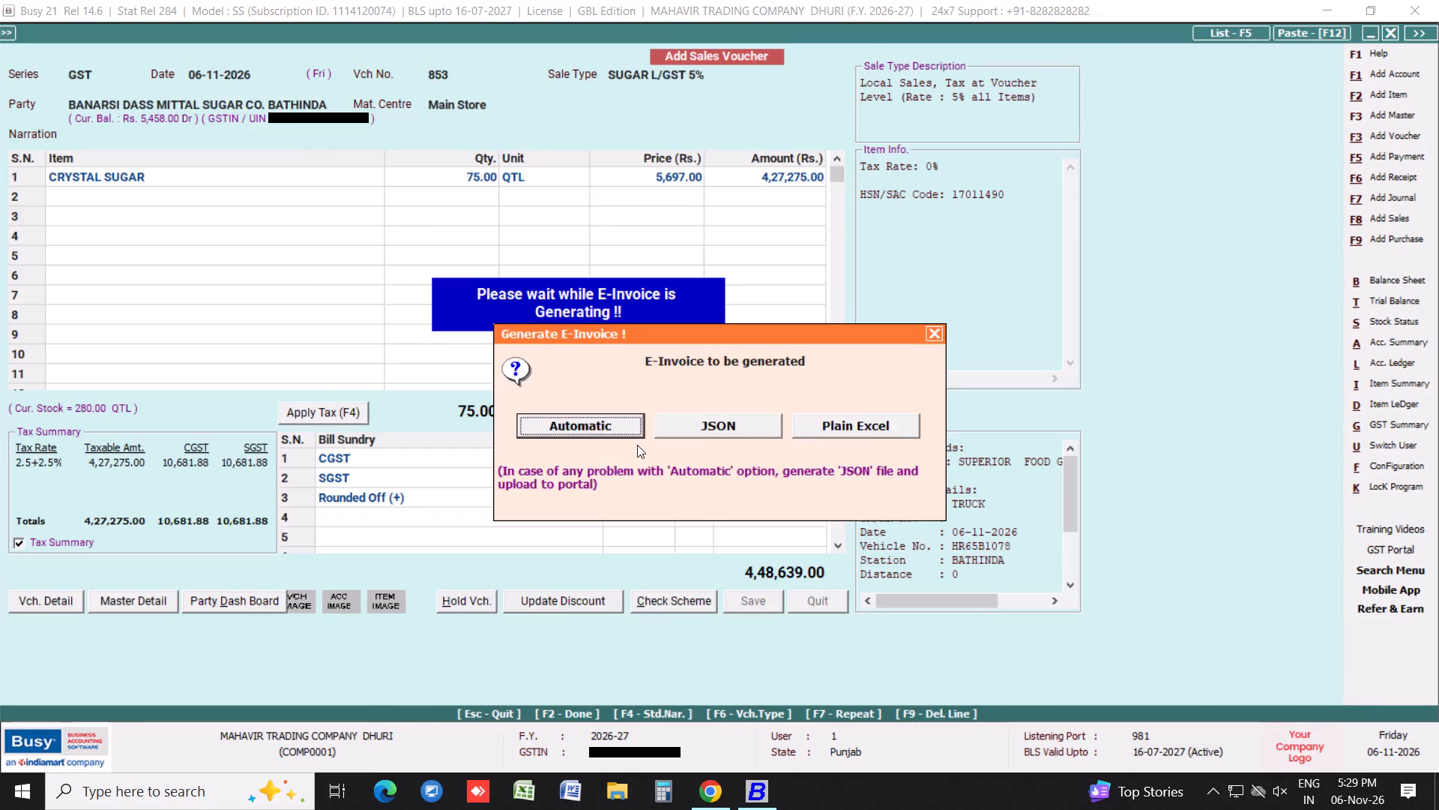
{"action": "left_click", "coordinate": [582, 427]}
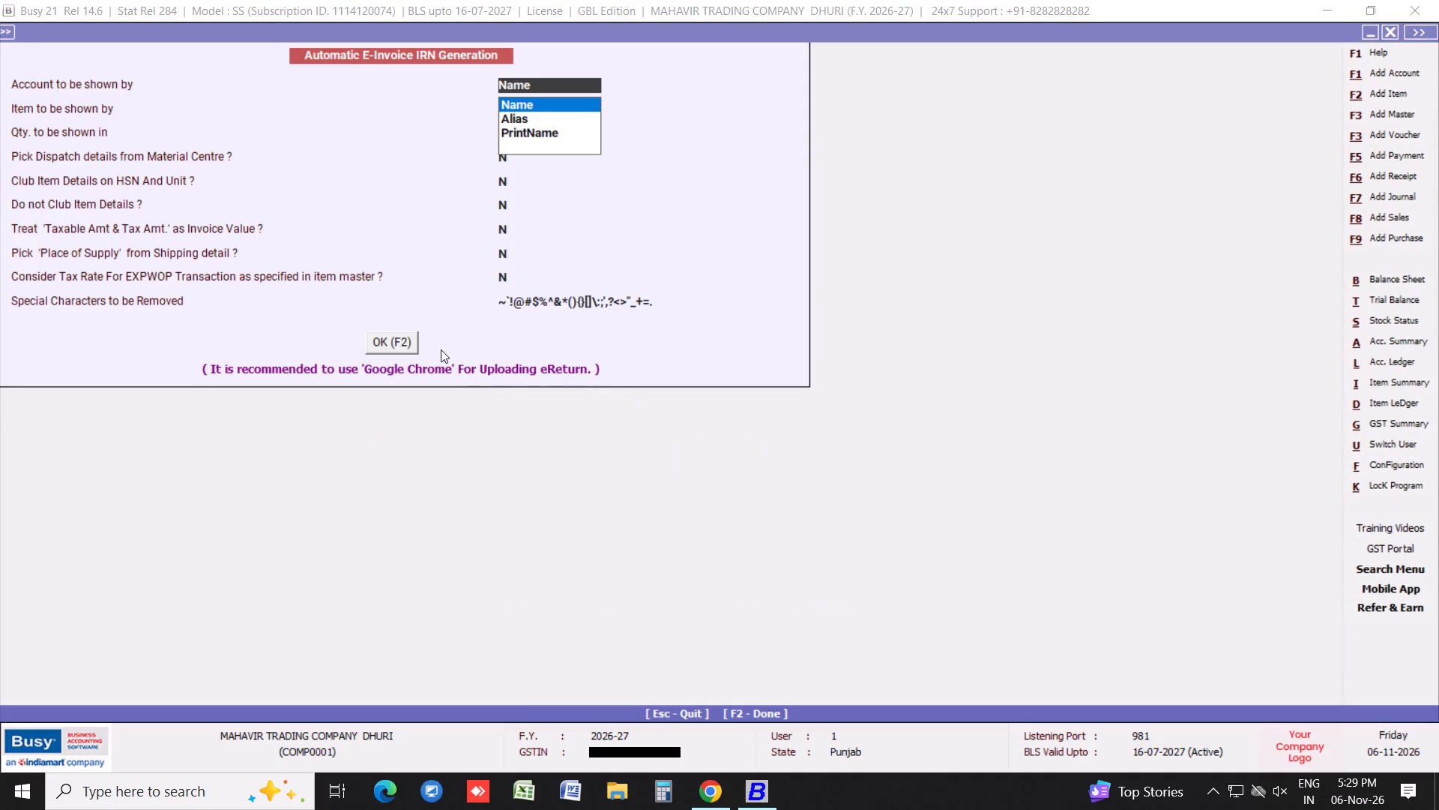
{"action": "left_click", "coordinate": [401, 342]}
{"action": "left_click", "coordinate": [665, 435]}
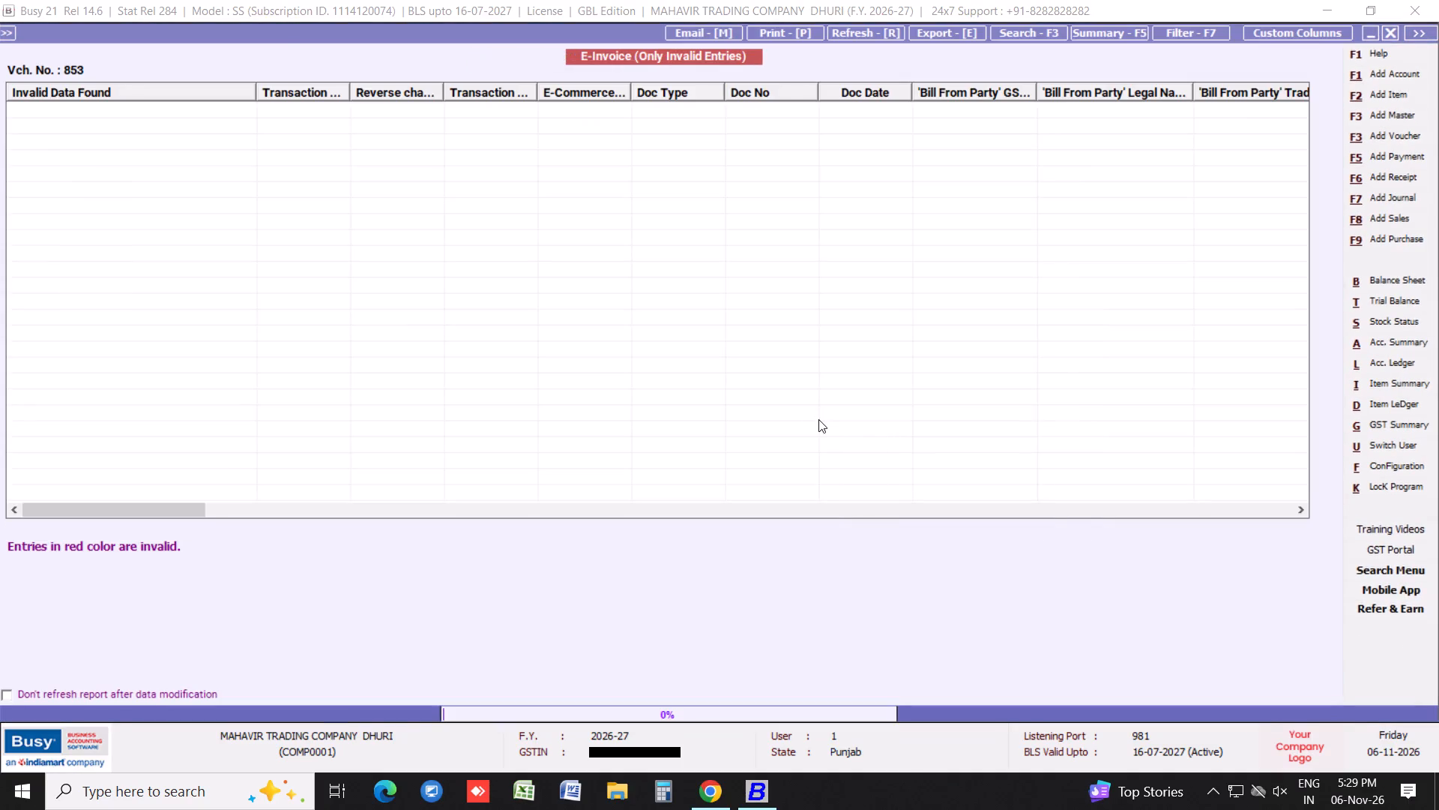
{"action": "key", "text": "Escape"}
{"action": "left_click", "coordinate": [818, 421]}
{"action": "left_click", "coordinate": [656, 635]}
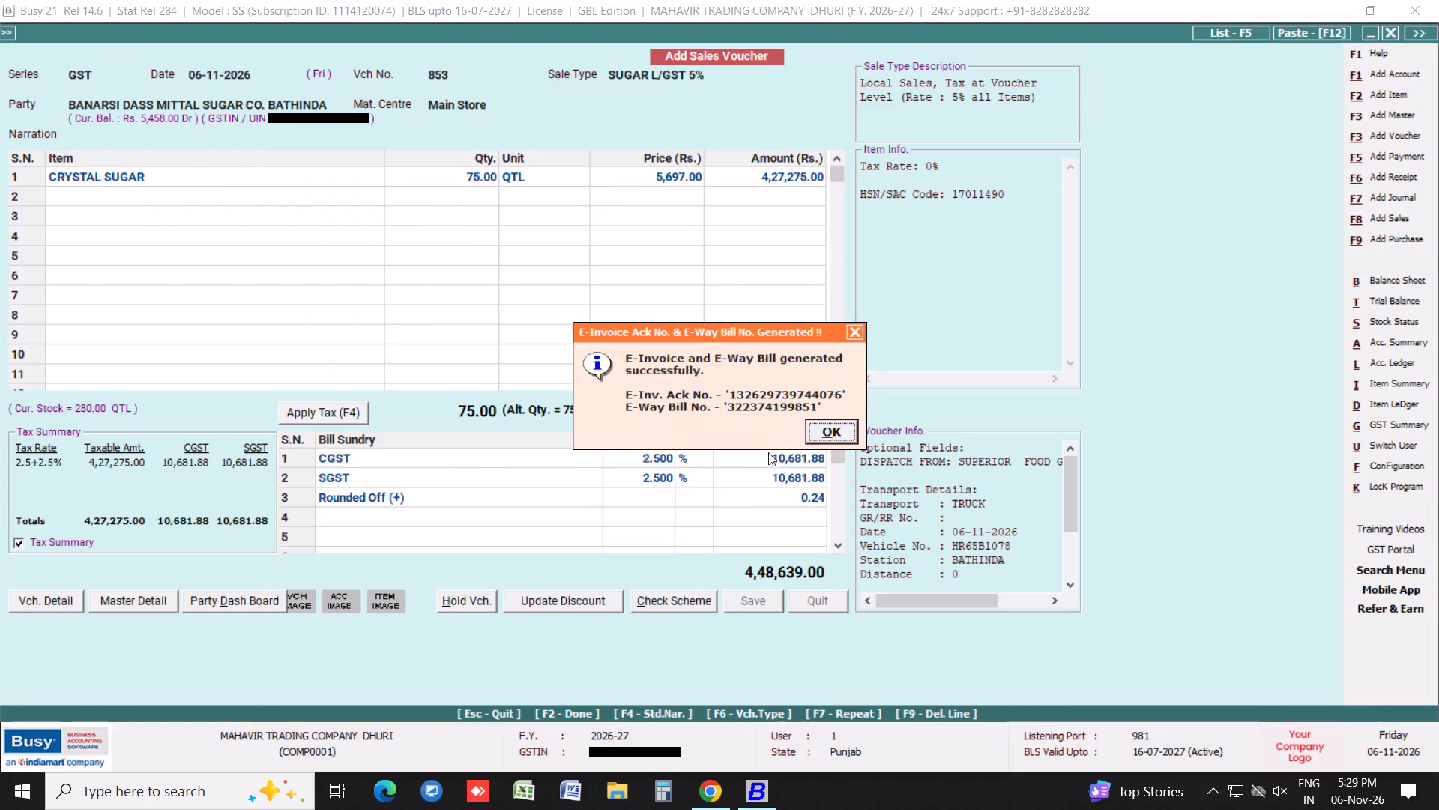
{"action": "left_click", "coordinate": [818, 431]}
{"action": "left_click", "coordinate": [818, 431]}
{"action": "left_click", "coordinate": [819, 431]}
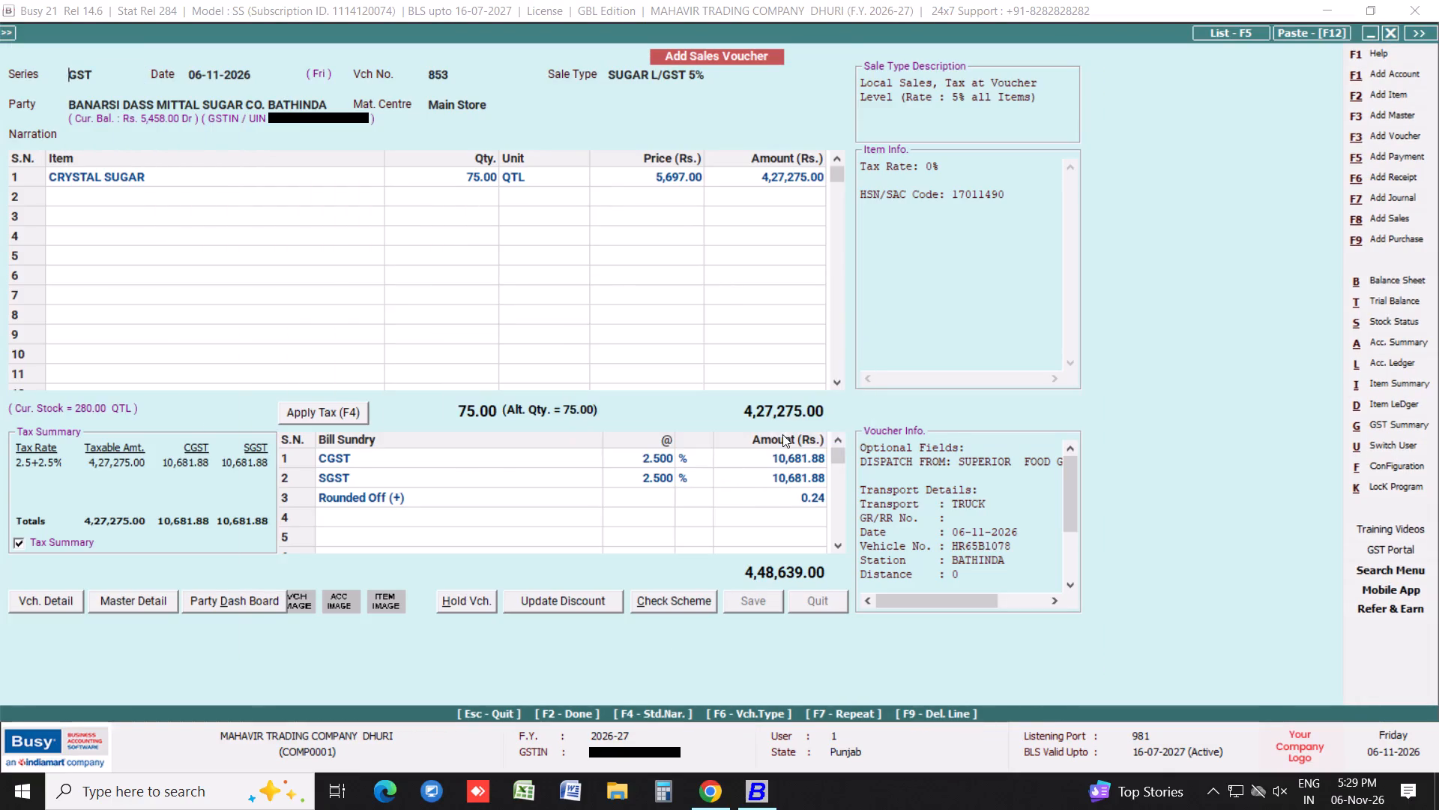
Export the voucher's invoice in the STAR format as the PDF Sales-853 and open the file.
{"action": "left_click", "coordinate": [776, 433]}
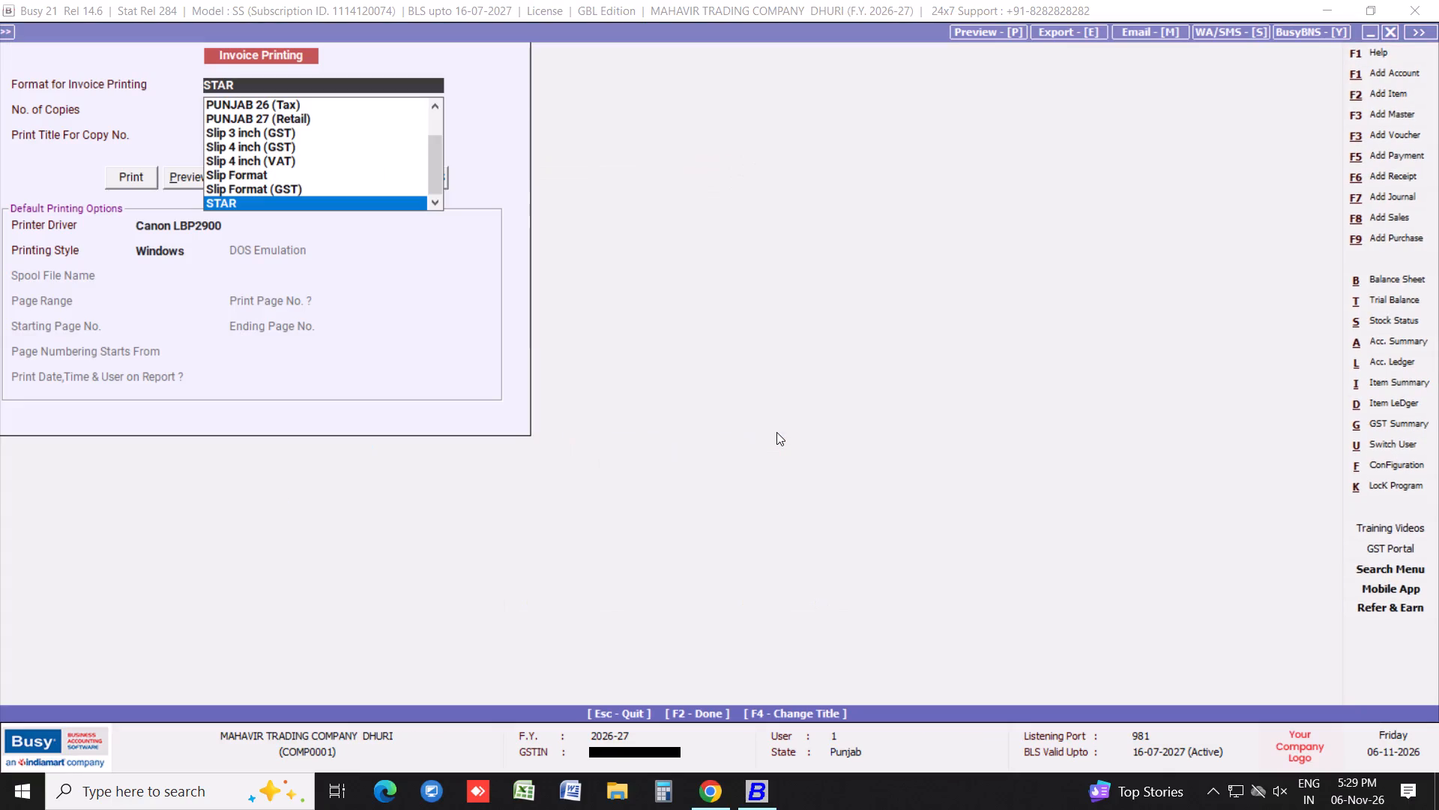
{"action": "key", "text": "Return"}
{"action": "key", "text": "Tab"}
{"action": "left_click", "coordinate": [256, 179]}
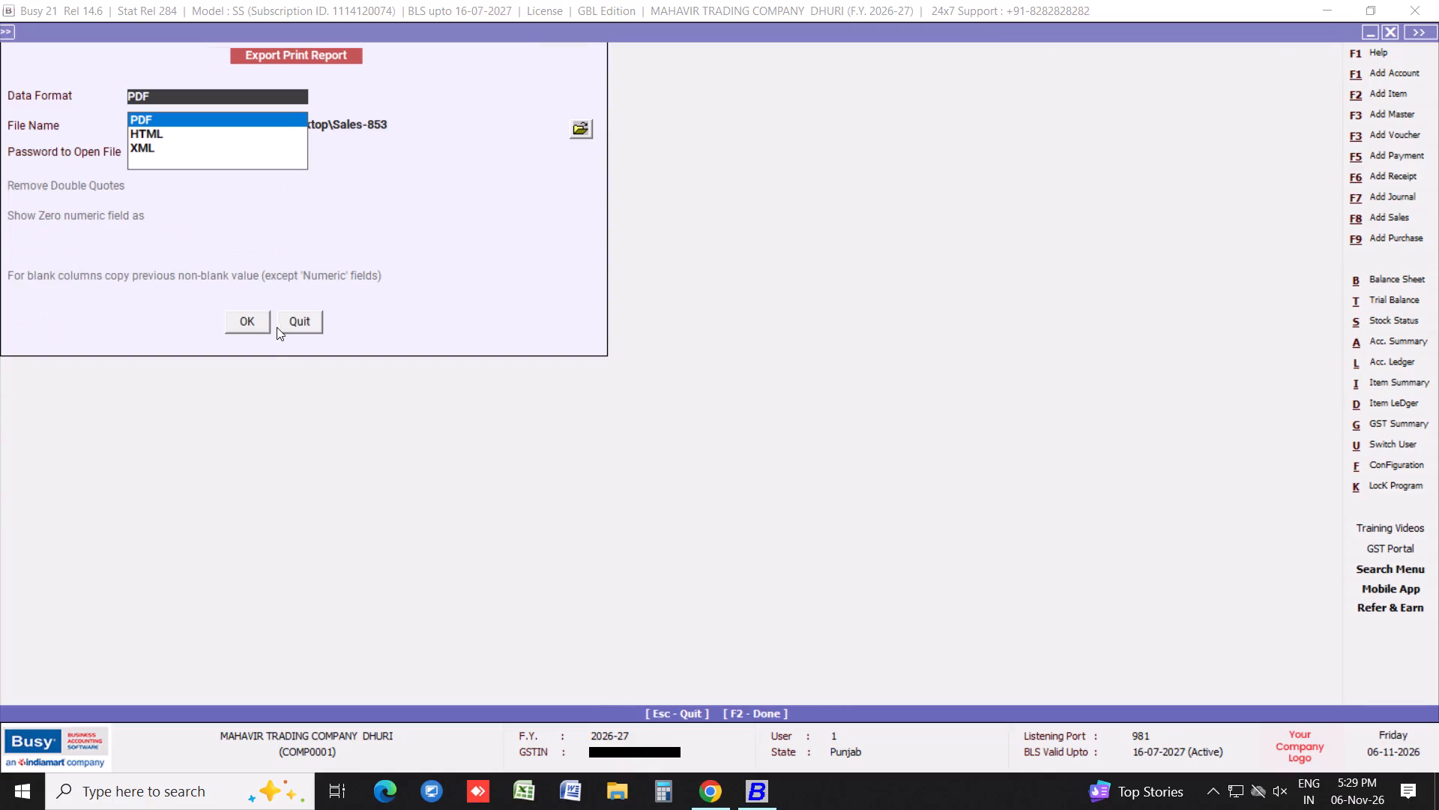
{"action": "left_click", "coordinate": [245, 321]}
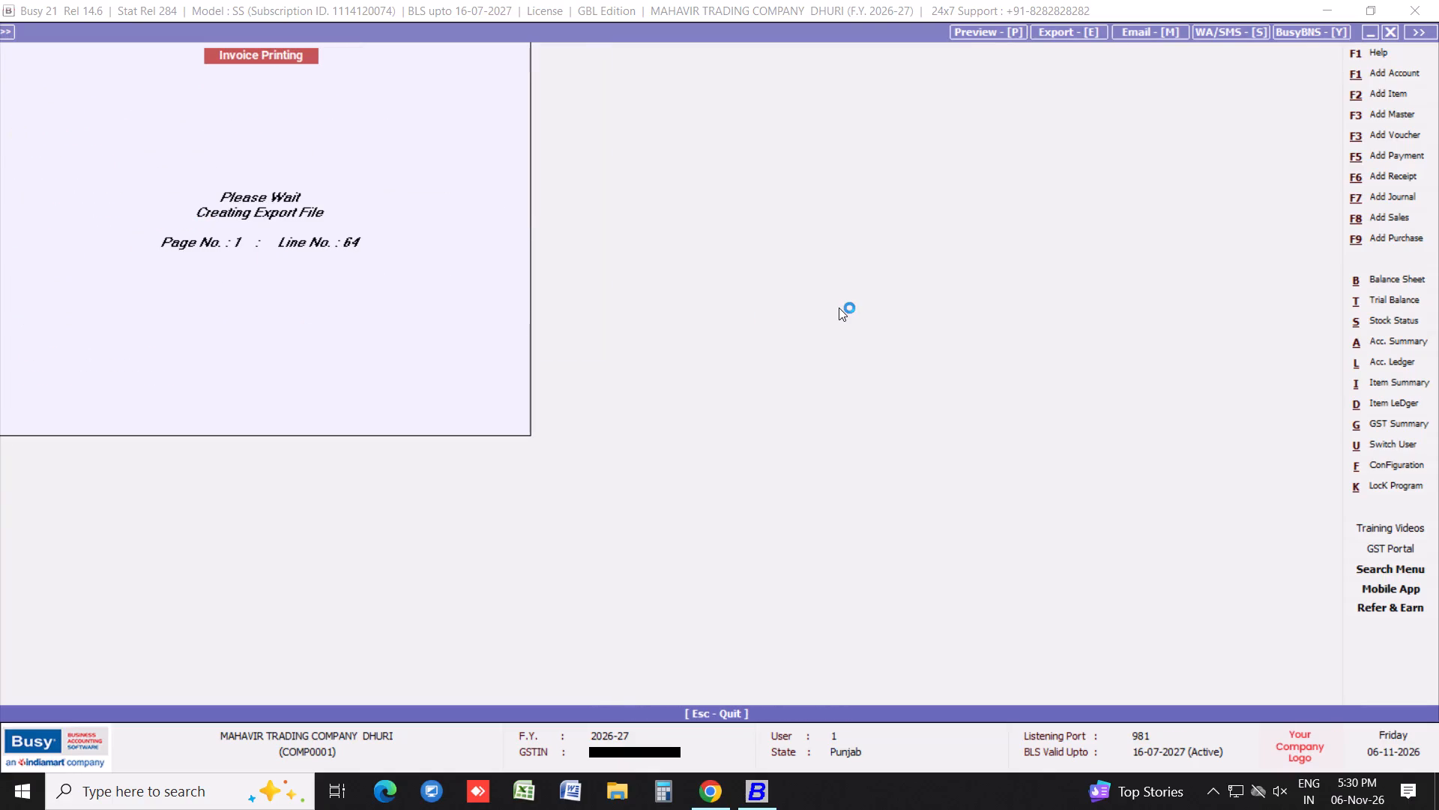
{"action": "key", "text": "Return"}
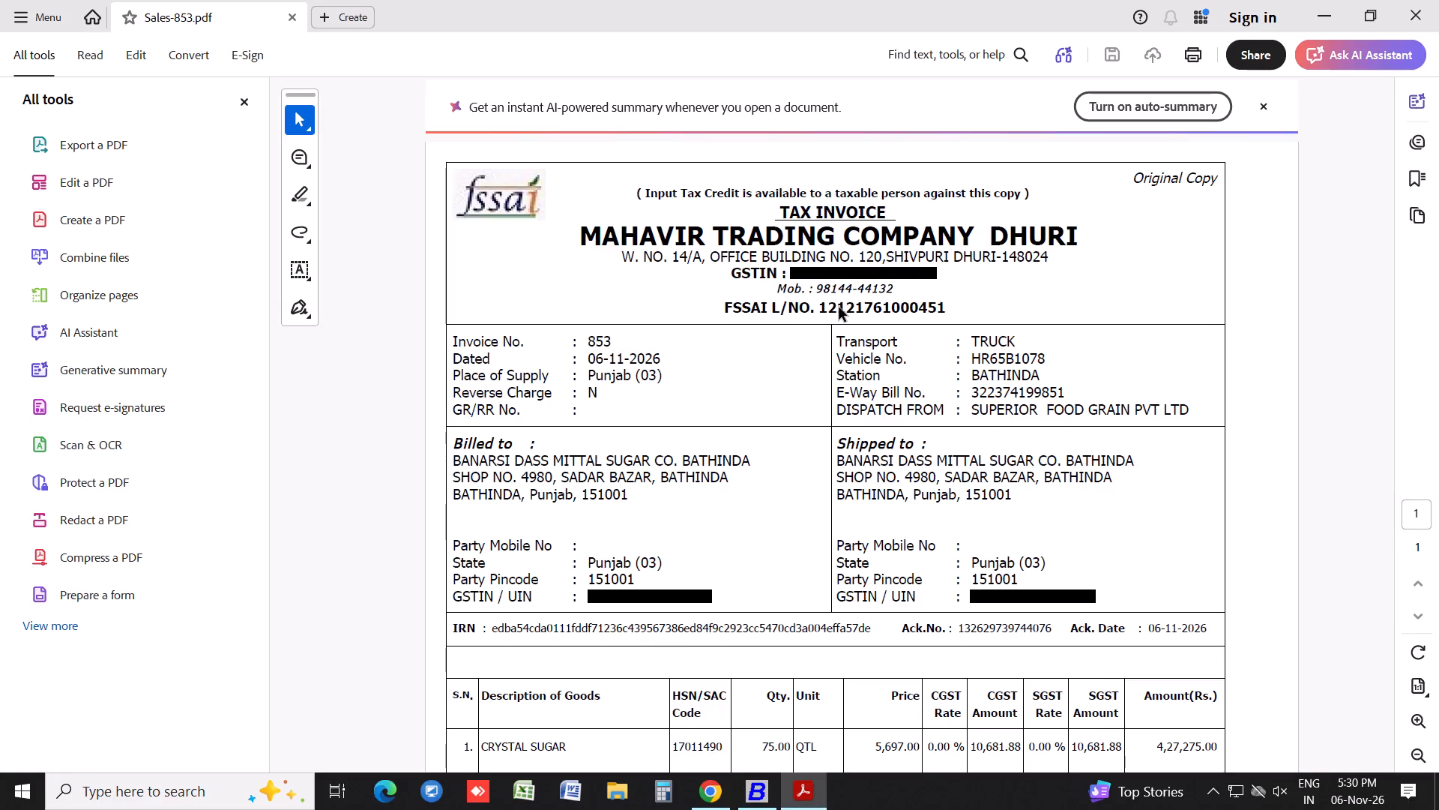
Print one copy of the Sales-853 PDF on the Canon LBP2900, then close the PDF and the printer status window.
{"action": "key", "text": "ctrl+p"}
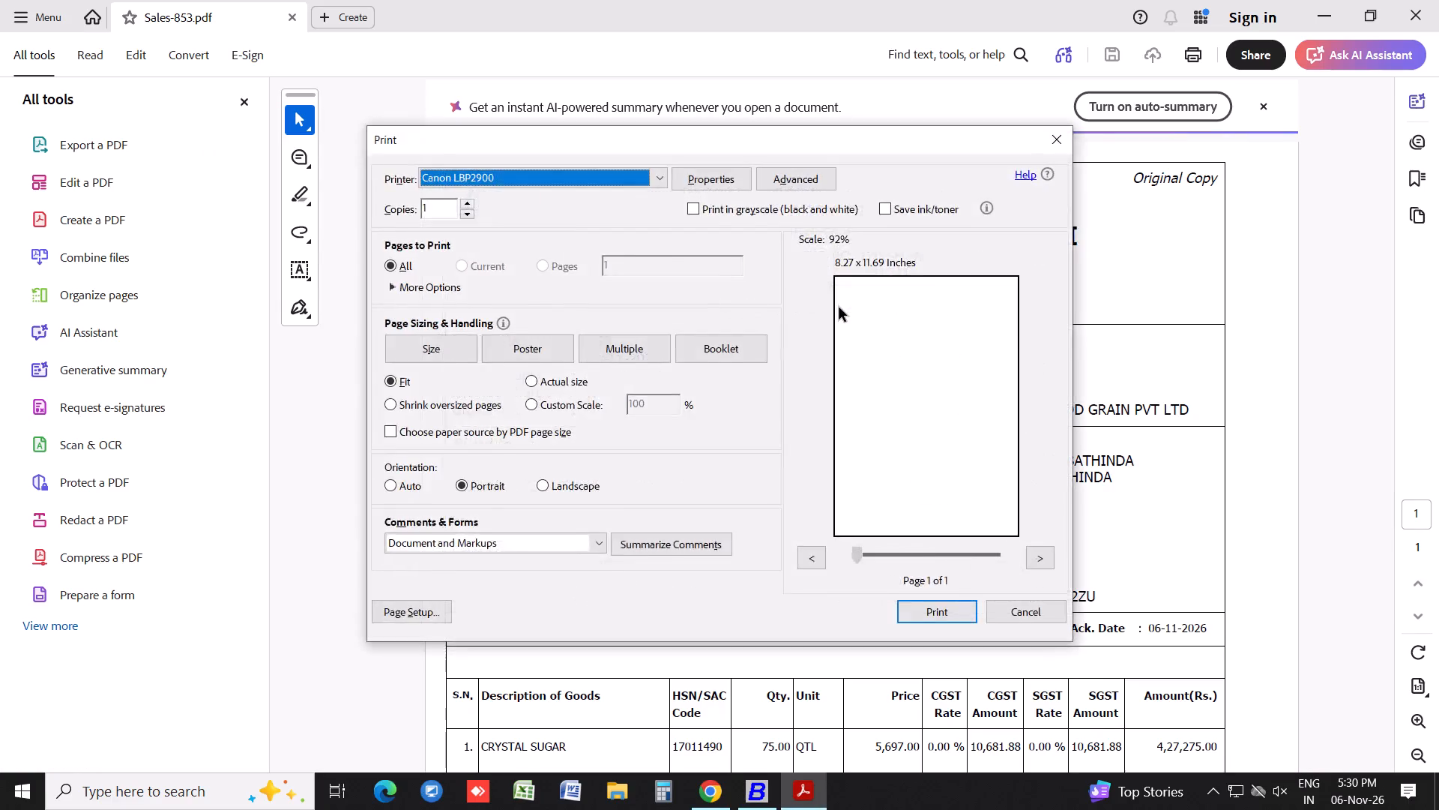
{"action": "key", "text": "Return"}
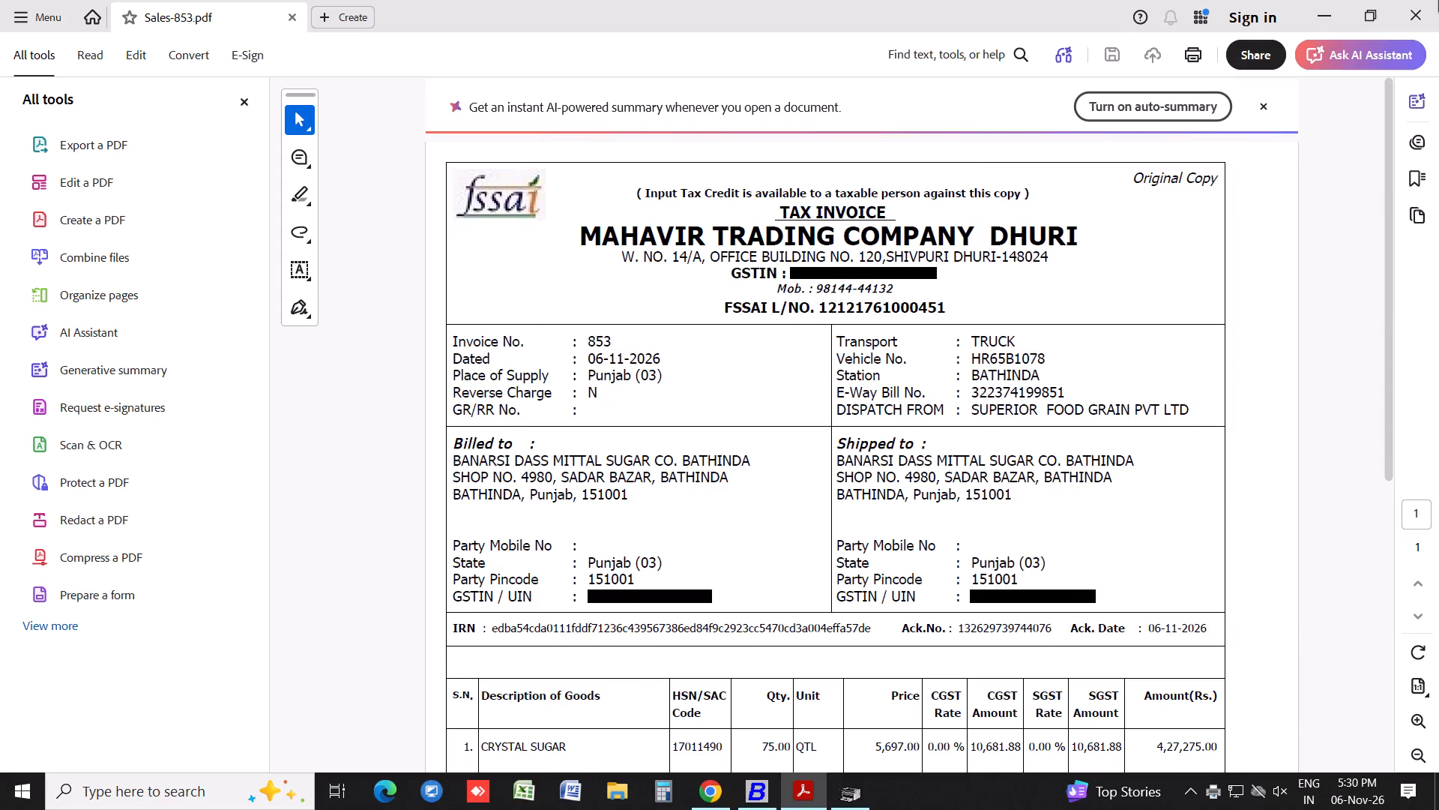
{"action": "left_click", "coordinate": [1420, 13]}
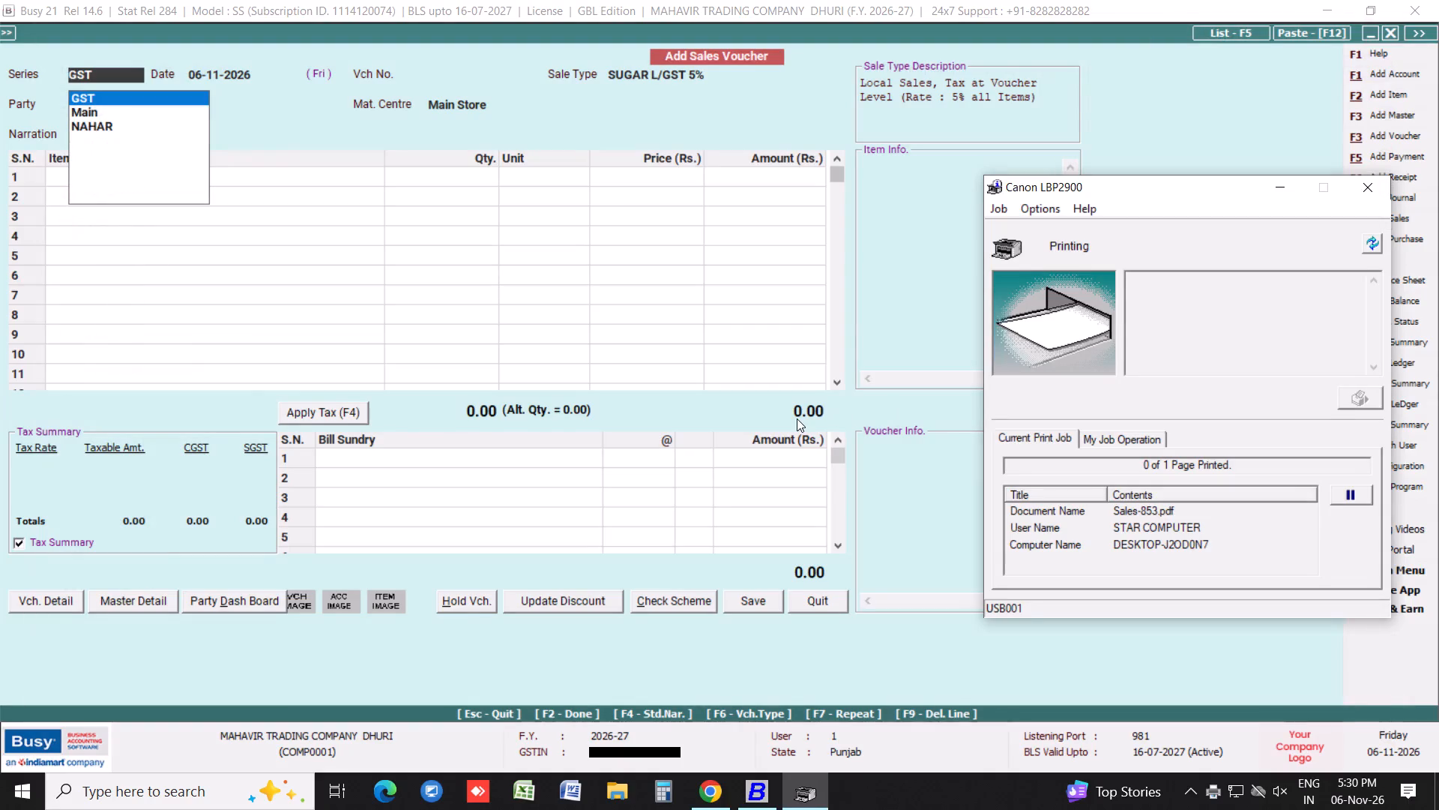
{"action": "left_click", "coordinate": [1366, 180]}
Start sales voucher 854 in series GST, dated 06-11-2026, with sale type SUGAR L/GST 5%.
{"action": "key", "text": "Return"}
{"action": "key", "text": "Tab"}
{"action": "key", "text": "Return"}
{"action": "key", "text": "Tab"}
{"action": "key", "text": "Return"}
{"action": "key", "text": "Tab"}
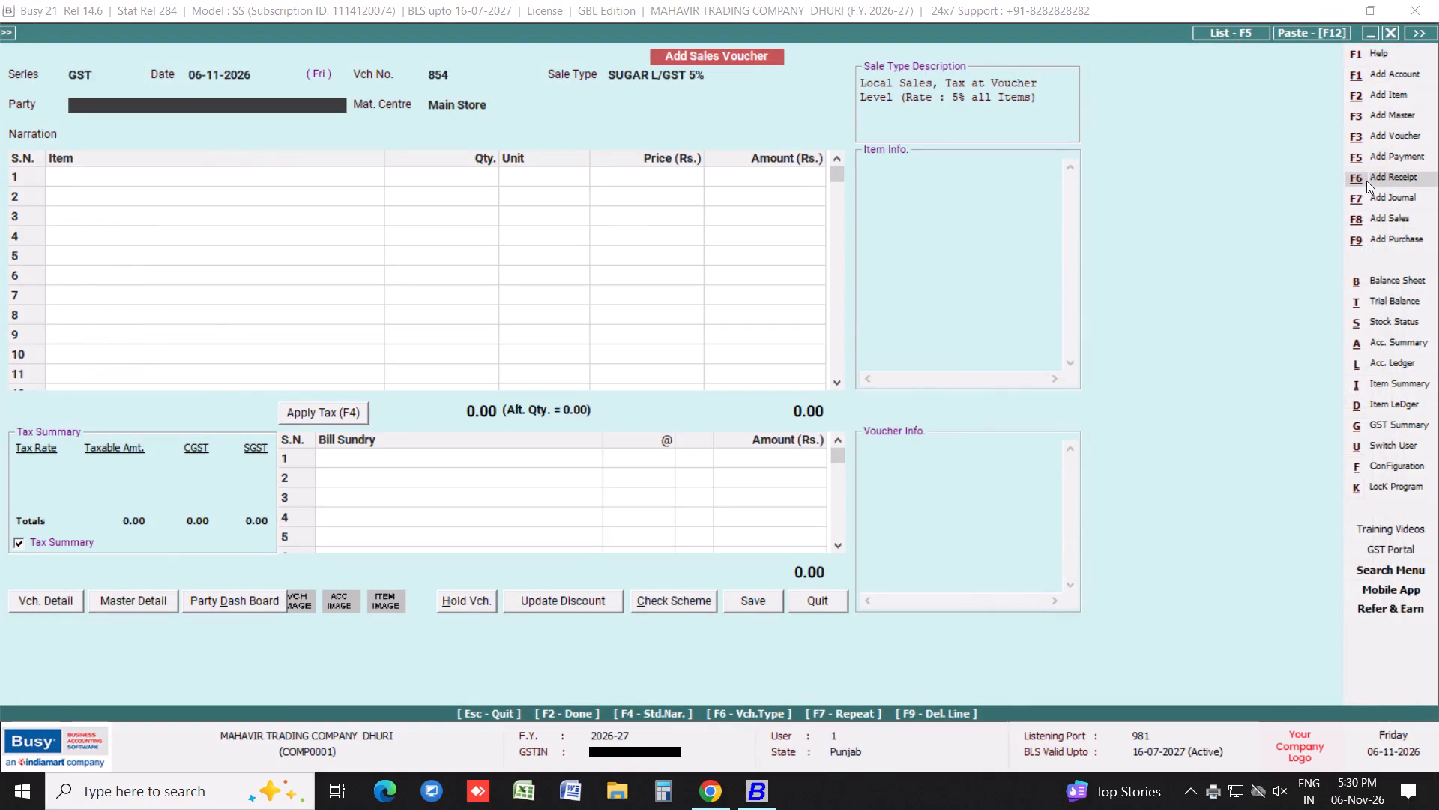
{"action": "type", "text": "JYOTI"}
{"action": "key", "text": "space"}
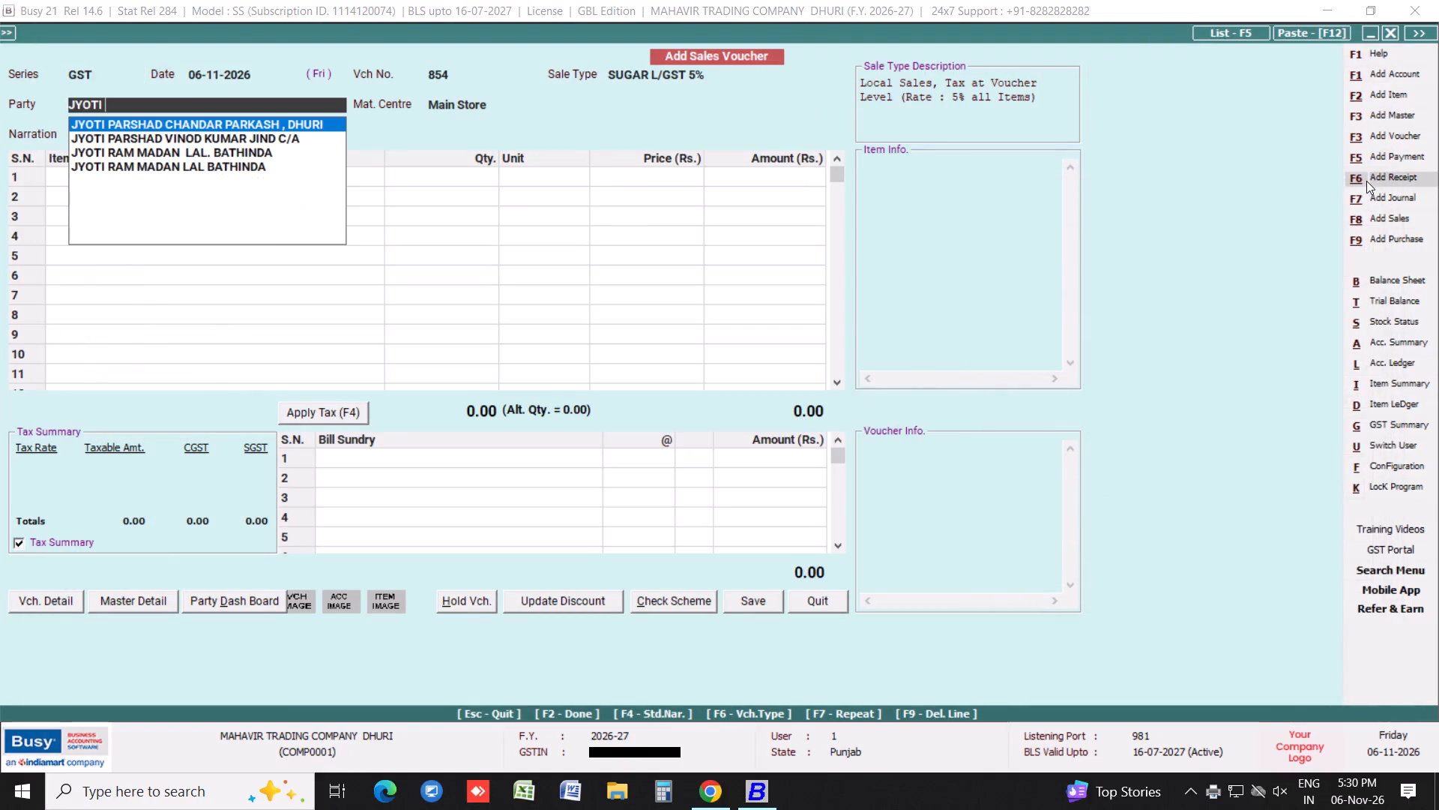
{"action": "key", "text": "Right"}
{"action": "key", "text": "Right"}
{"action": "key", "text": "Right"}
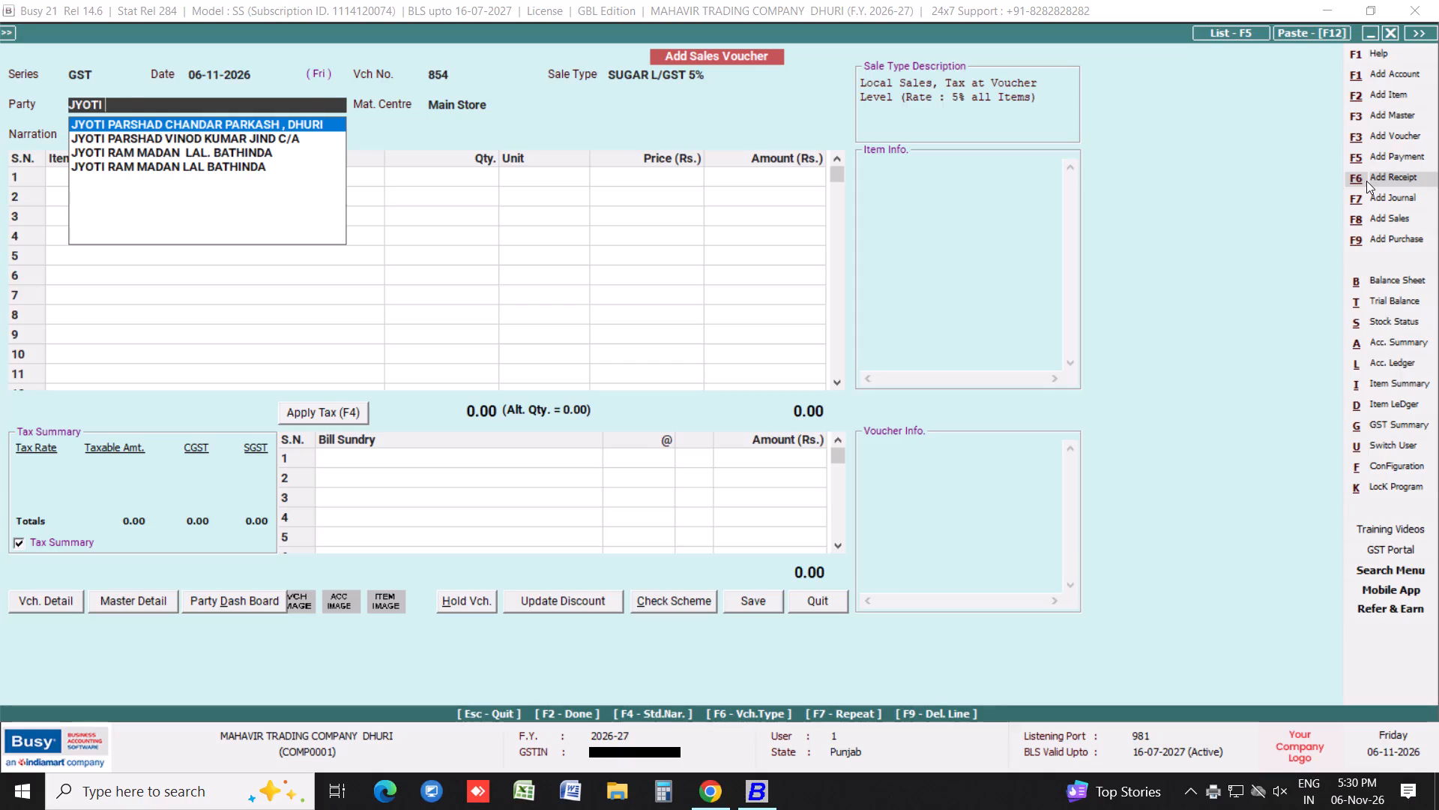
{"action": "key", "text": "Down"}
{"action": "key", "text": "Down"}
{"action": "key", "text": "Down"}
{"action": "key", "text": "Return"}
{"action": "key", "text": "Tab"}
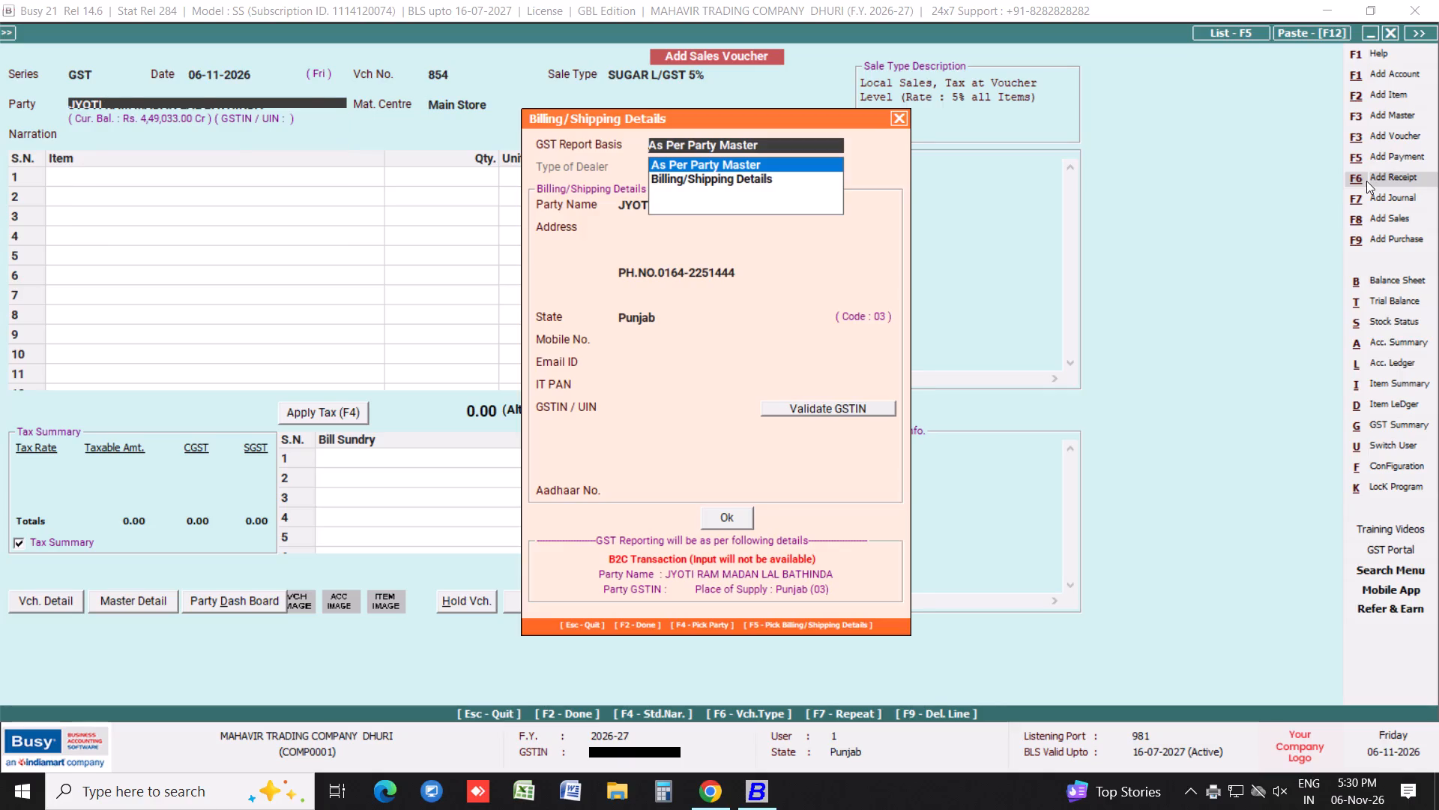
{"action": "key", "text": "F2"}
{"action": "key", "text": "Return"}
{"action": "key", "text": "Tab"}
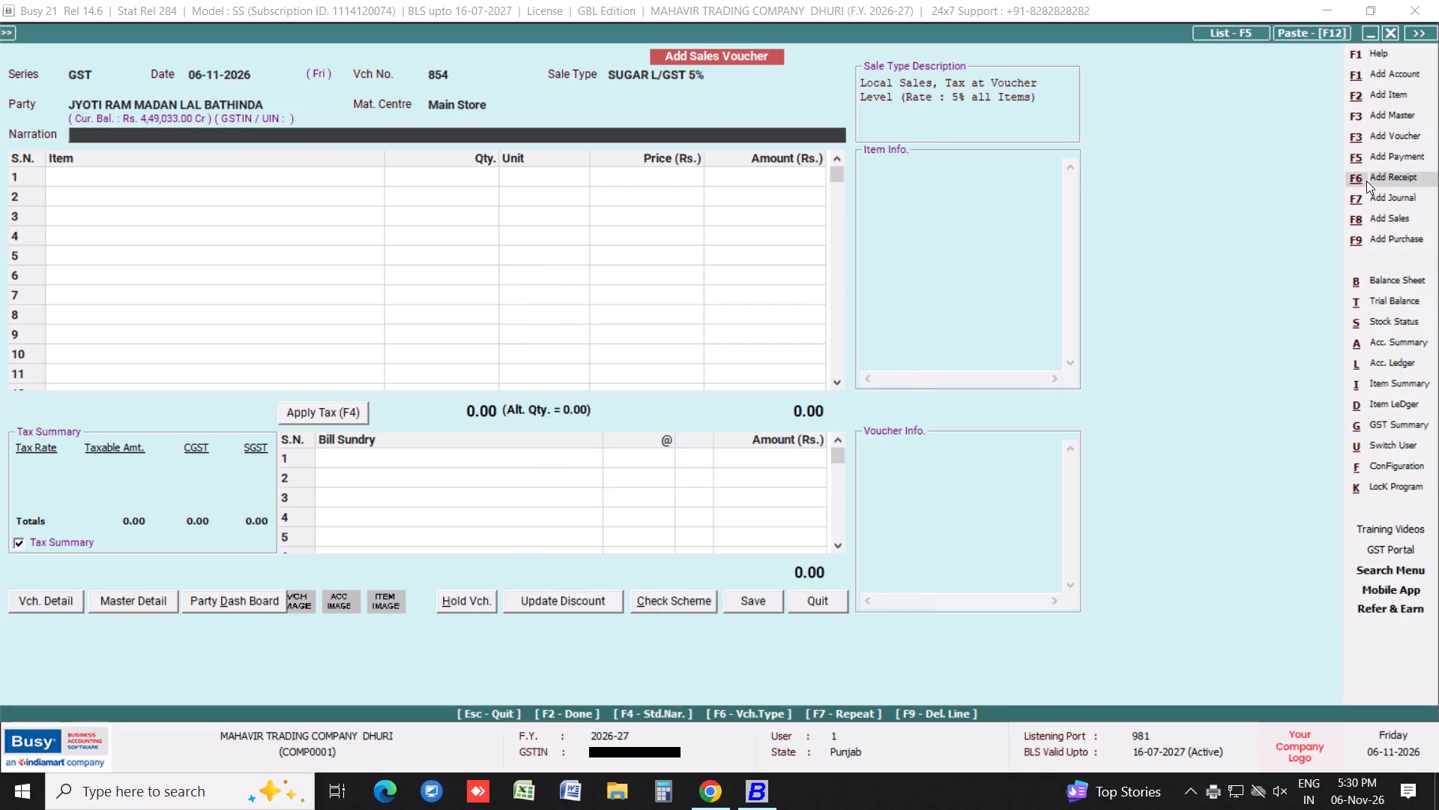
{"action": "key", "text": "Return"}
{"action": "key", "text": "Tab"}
Fill the DISPATCH FROM optional field of voucher 854 with an entry from the saved list.
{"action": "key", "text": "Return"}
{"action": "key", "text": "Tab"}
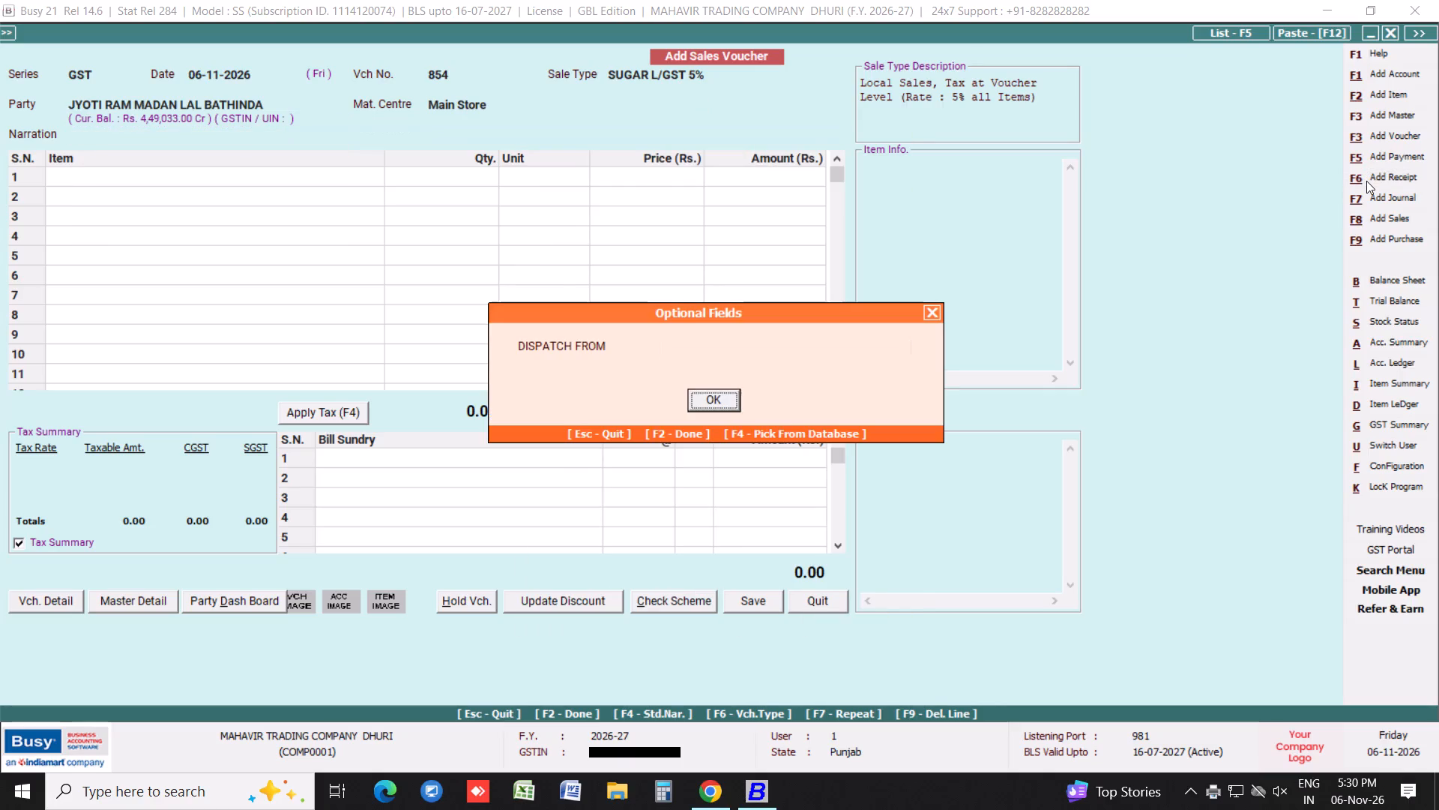
{"action": "left_click", "coordinate": [755, 344]}
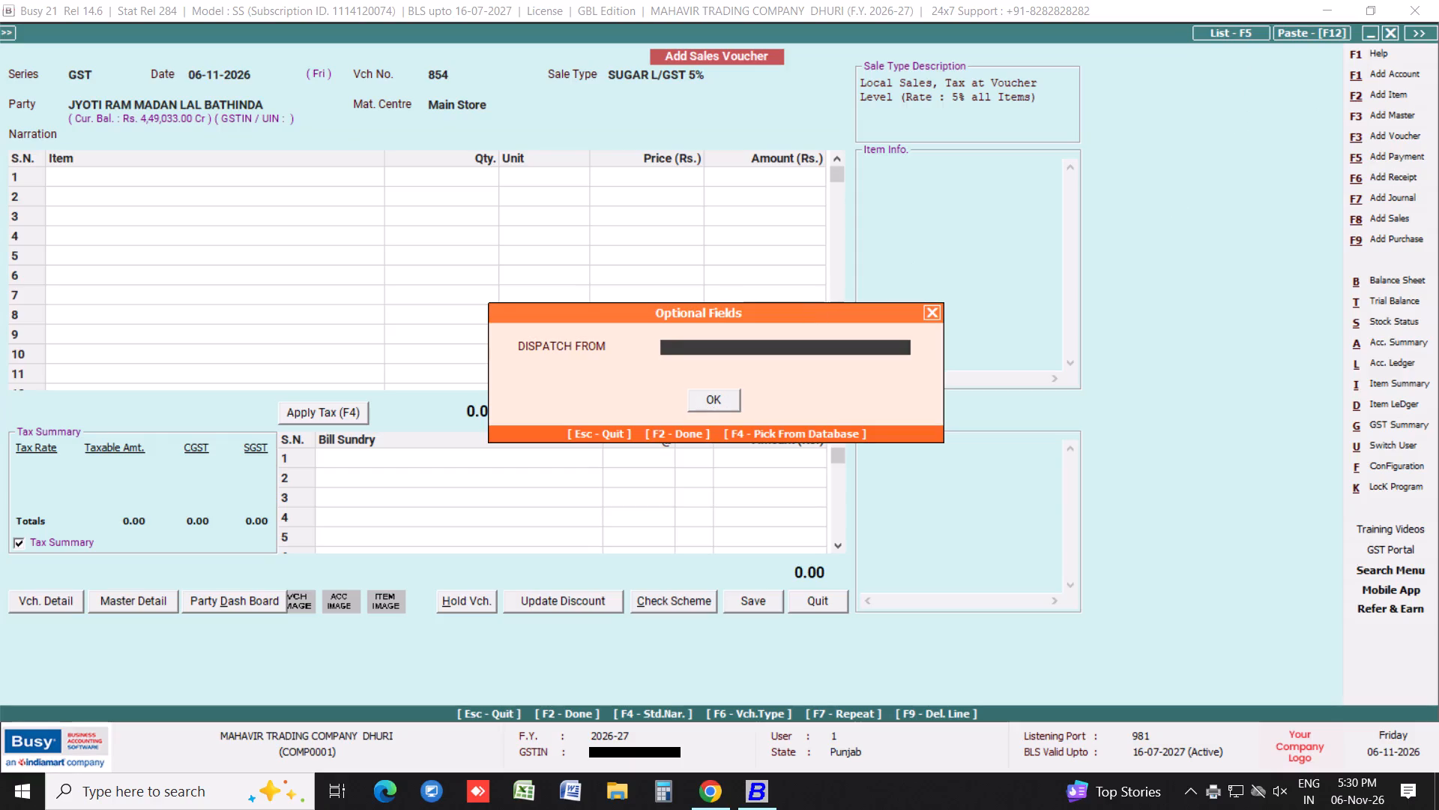
{"action": "key", "text": "F4"}
{"action": "key", "text": "Down"}
{"action": "key", "text": "Down"}
{"action": "key", "text": "Down"}
{"action": "key", "text": "Down"}
{"action": "key", "text": "Down"}
{"action": "key", "text": "Down"}
{"action": "key", "text": "Down"}
{"action": "key", "text": "Down"}
{"action": "key", "text": "Down"}
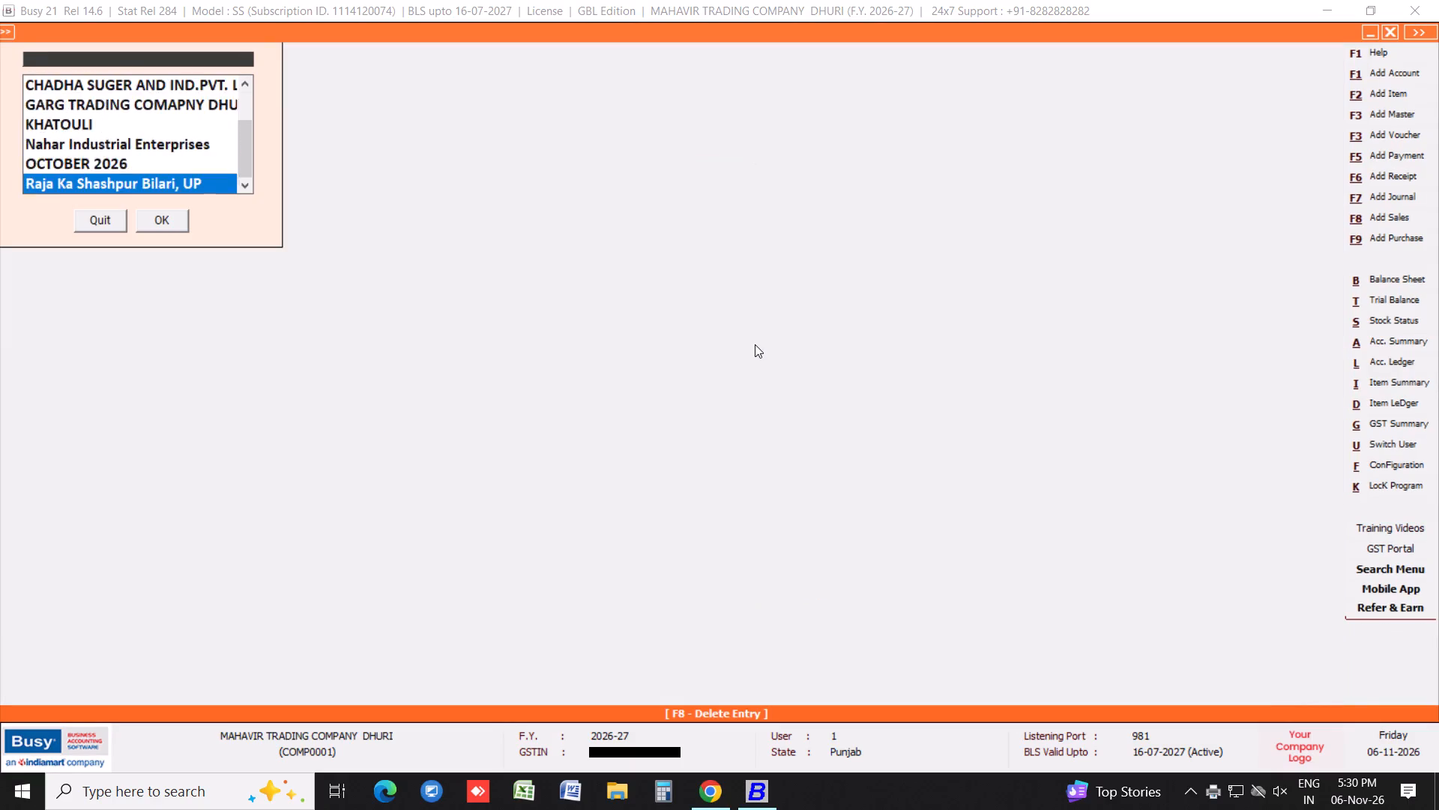
{"action": "key", "text": "Down"}
{"action": "key", "text": "Down"}
{"action": "key", "text": "Down"}
{"action": "key", "text": "Down"}
{"action": "key", "text": "Up"}
{"action": "key", "text": "Return"}
{"action": "key", "text": "Return"}
{"action": "key", "text": "Tab"}
{"action": "key", "text": "Tab"}
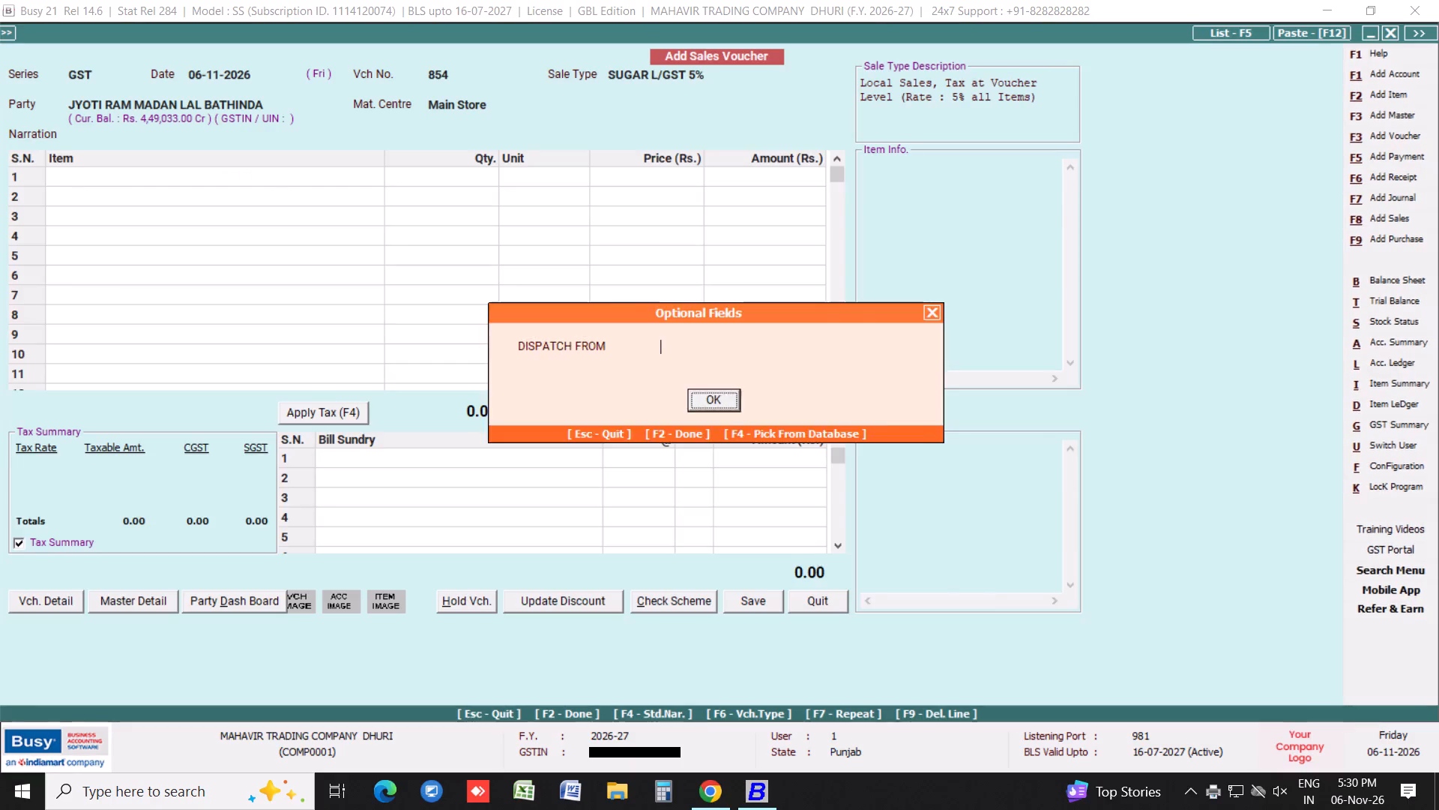
Enter CRYSTAL SUGAR as the first item of voucher 854, with quantity 75 QTL and price Rs. 5,702.
{"action": "key", "text": "Return"}
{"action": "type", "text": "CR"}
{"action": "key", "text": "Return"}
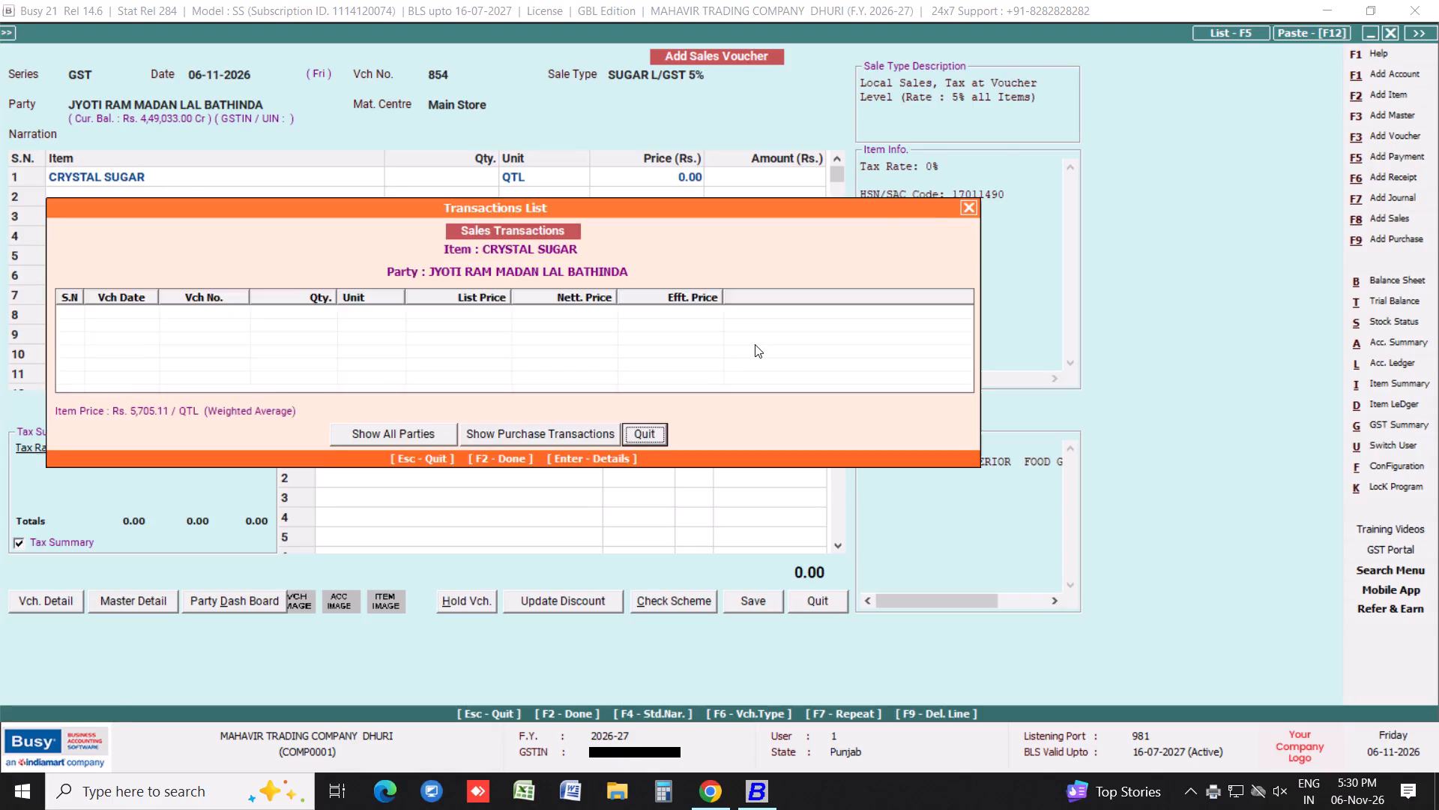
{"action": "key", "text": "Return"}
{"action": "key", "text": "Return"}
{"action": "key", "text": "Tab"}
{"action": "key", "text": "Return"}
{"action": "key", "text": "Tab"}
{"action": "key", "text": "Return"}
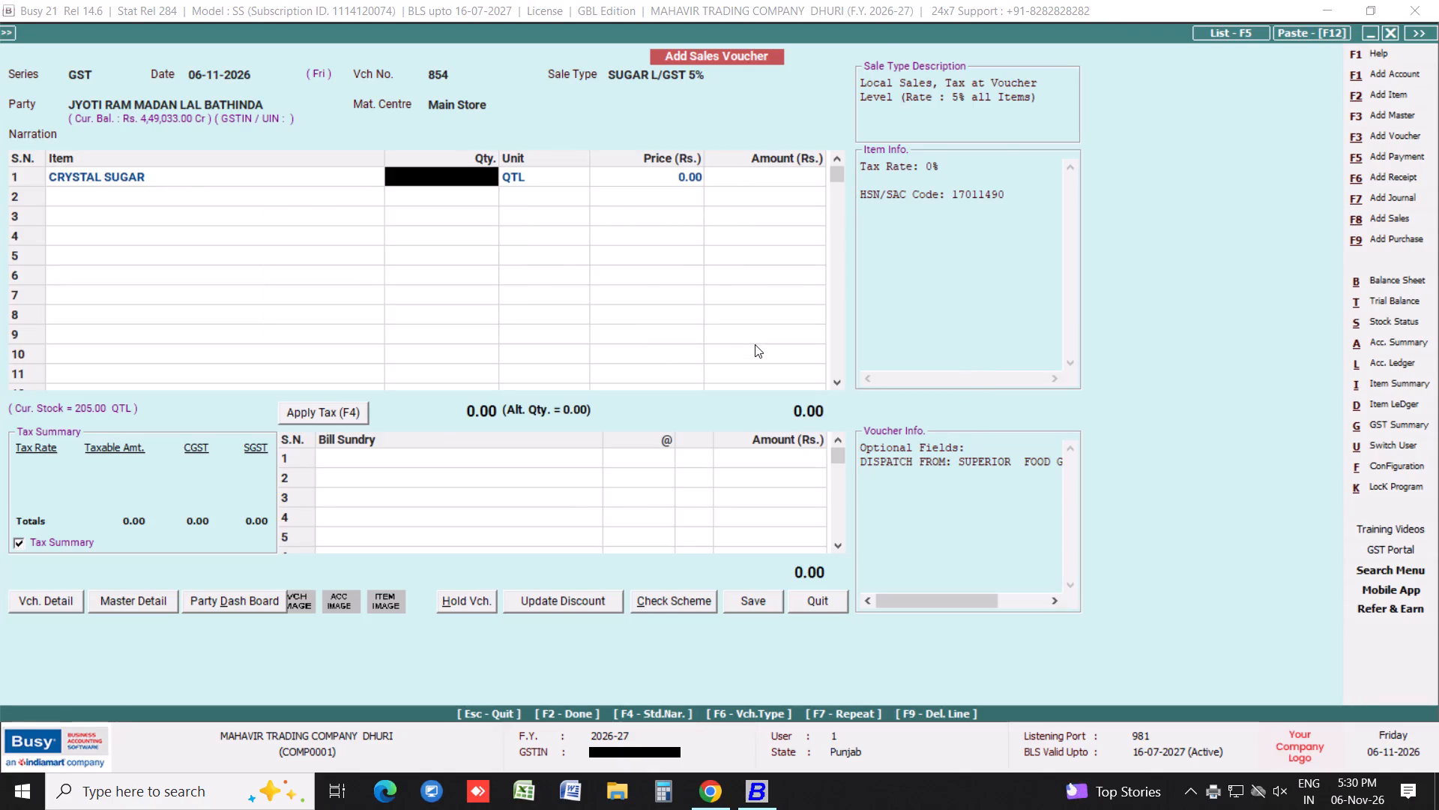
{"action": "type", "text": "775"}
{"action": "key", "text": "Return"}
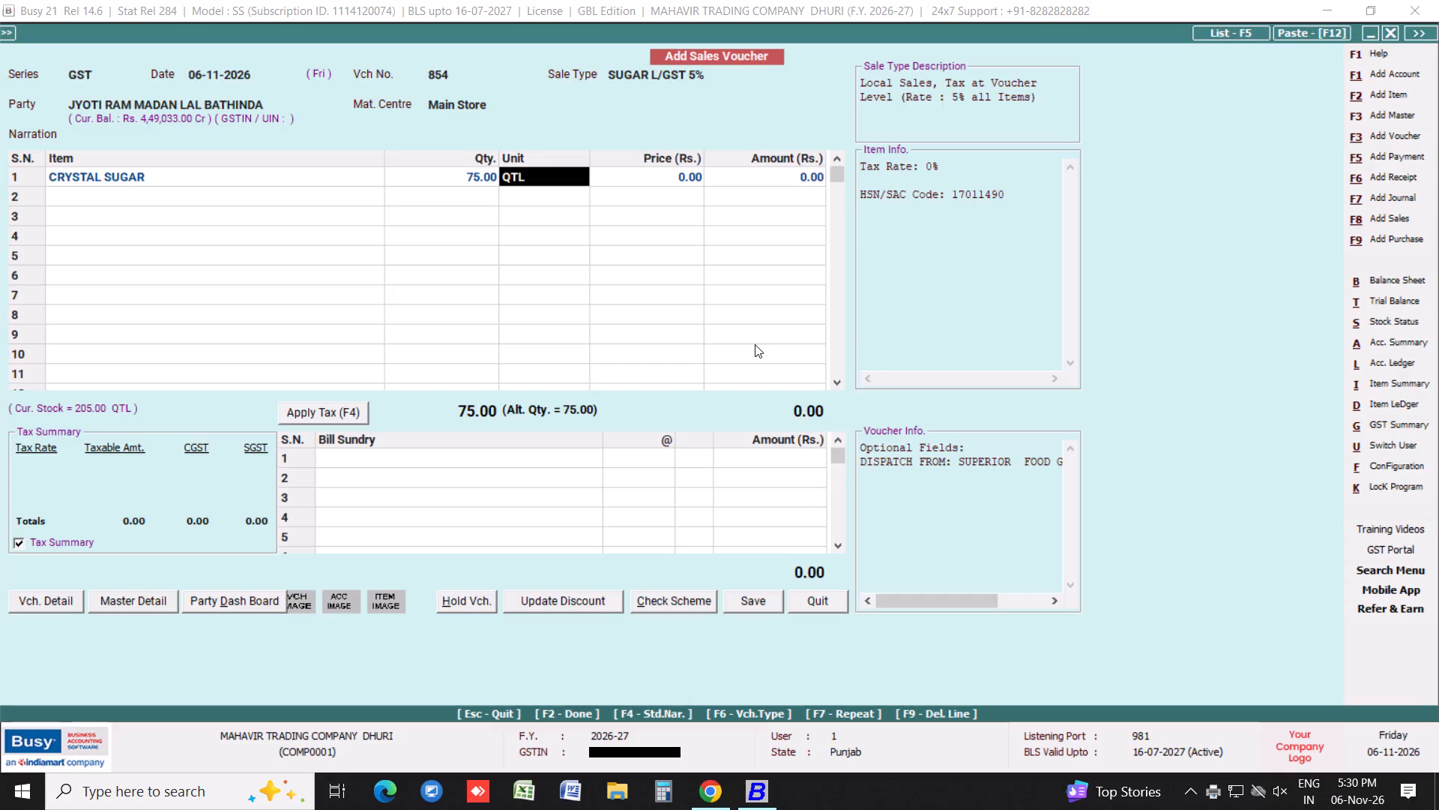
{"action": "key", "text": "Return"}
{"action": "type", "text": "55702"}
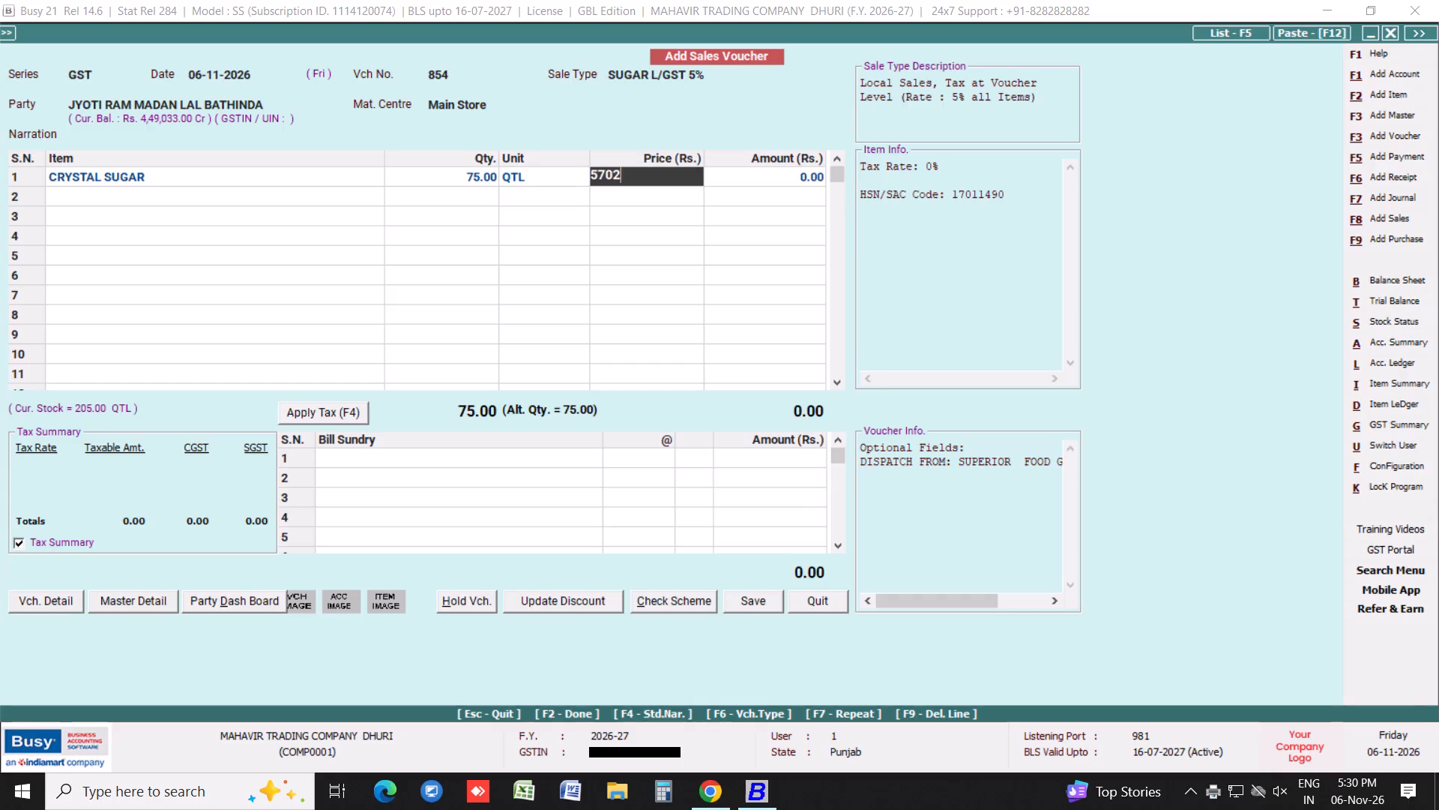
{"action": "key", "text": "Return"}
Apply the 2.5% CGST and 2.5% SGST to voucher 854 and add a round-off bill sundry below them.
{"action": "left_click", "coordinate": [331, 409]}
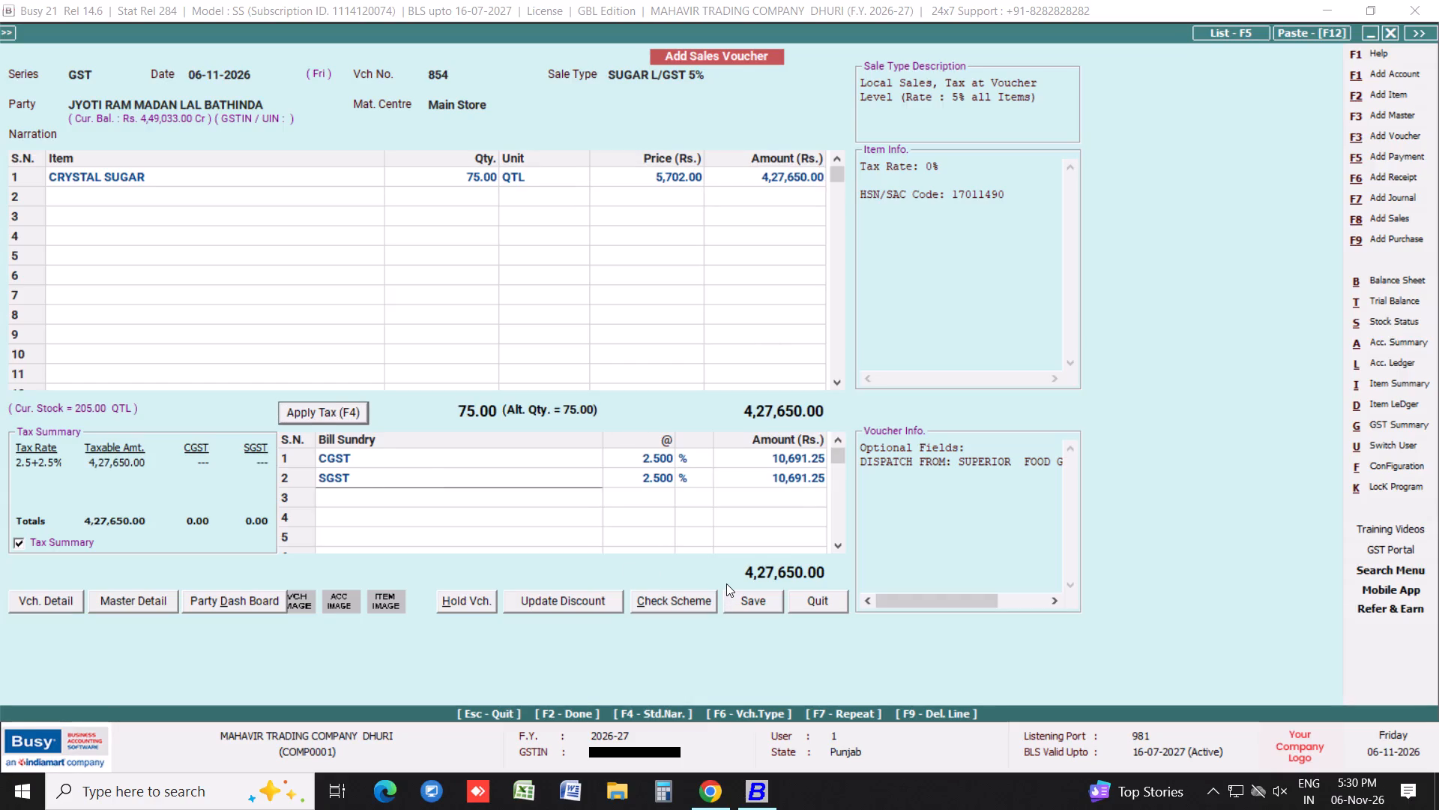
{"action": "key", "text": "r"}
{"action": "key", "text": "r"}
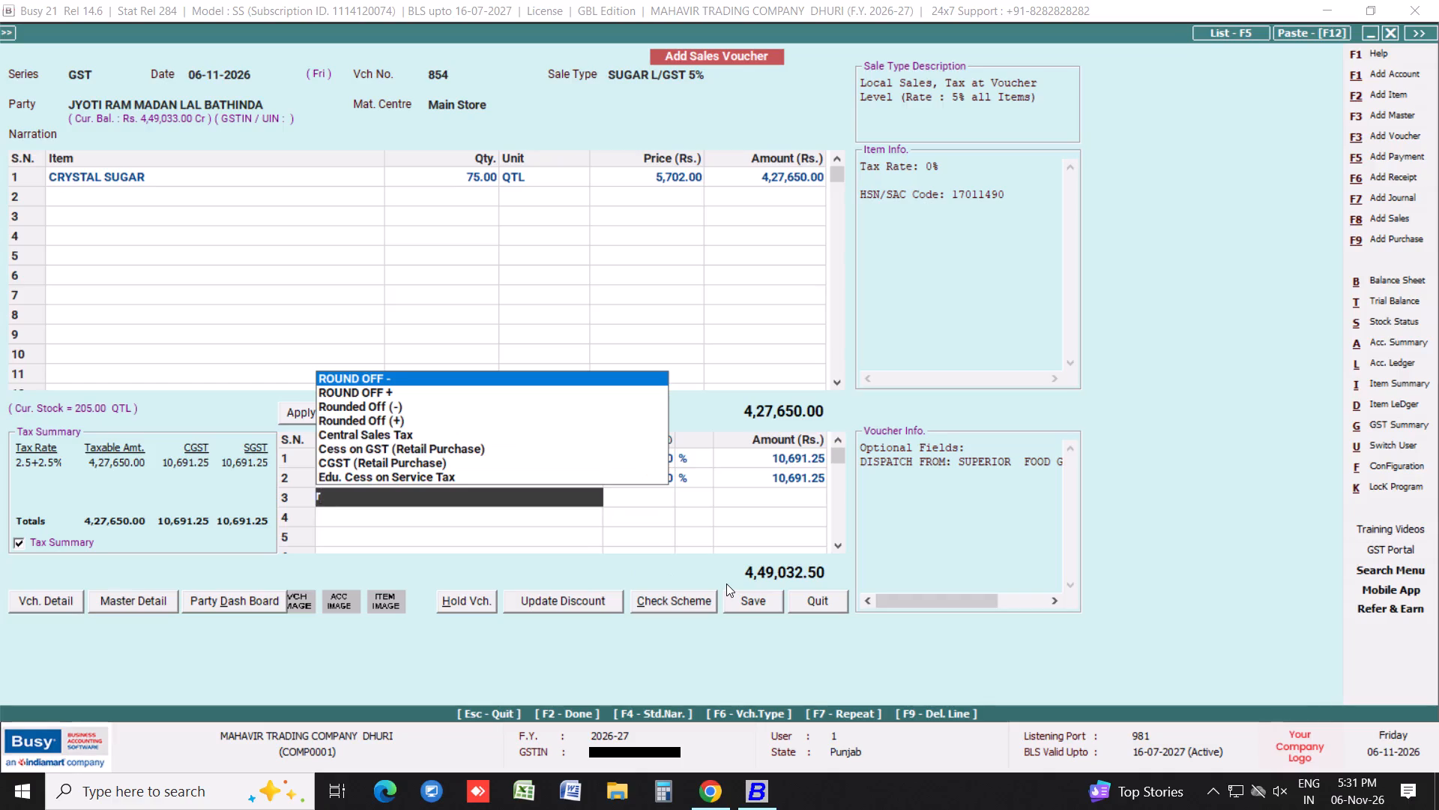
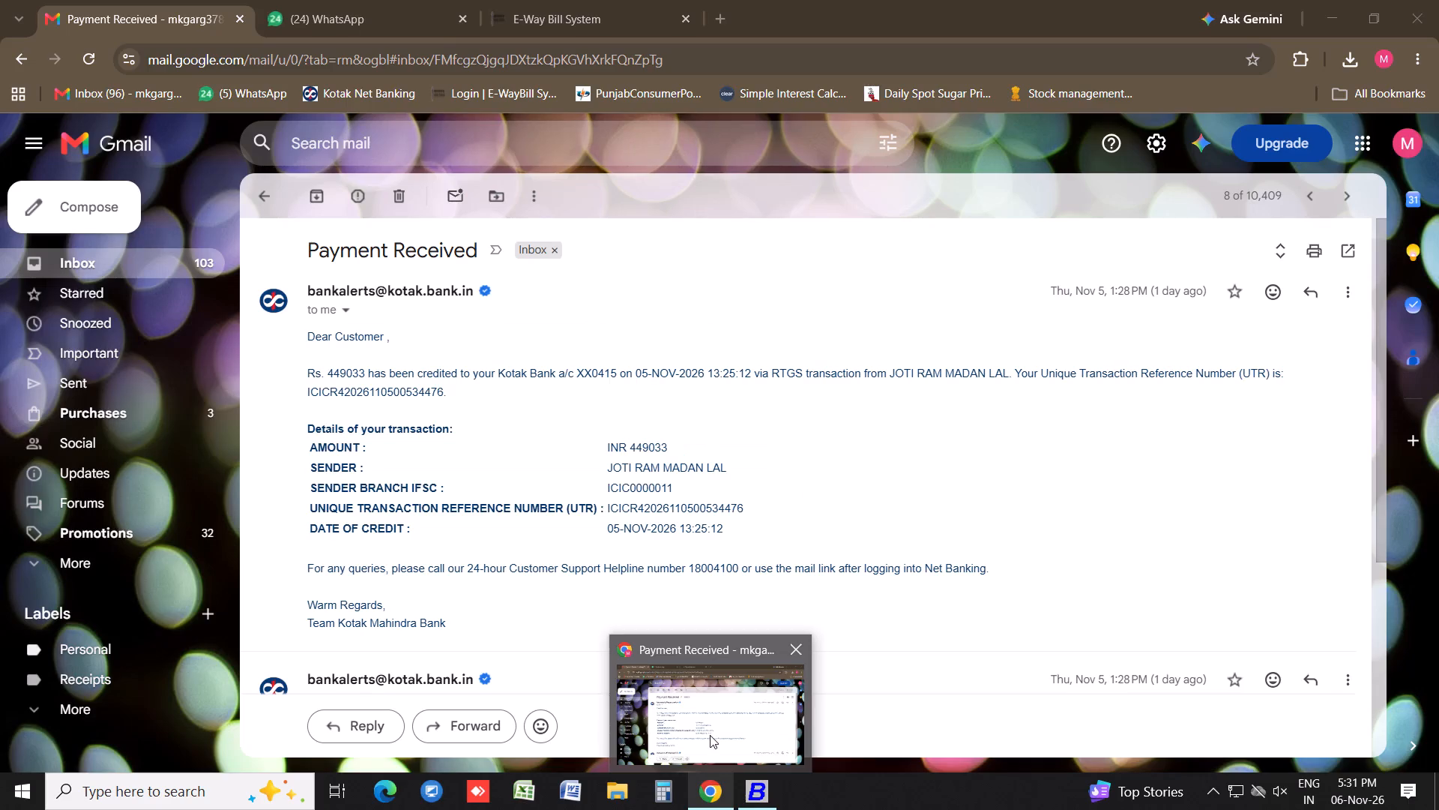
Switch back to Busy and return to the Transport Details of the crystal sugar sales voucher.
{"action": "left_click", "coordinate": [752, 594]}
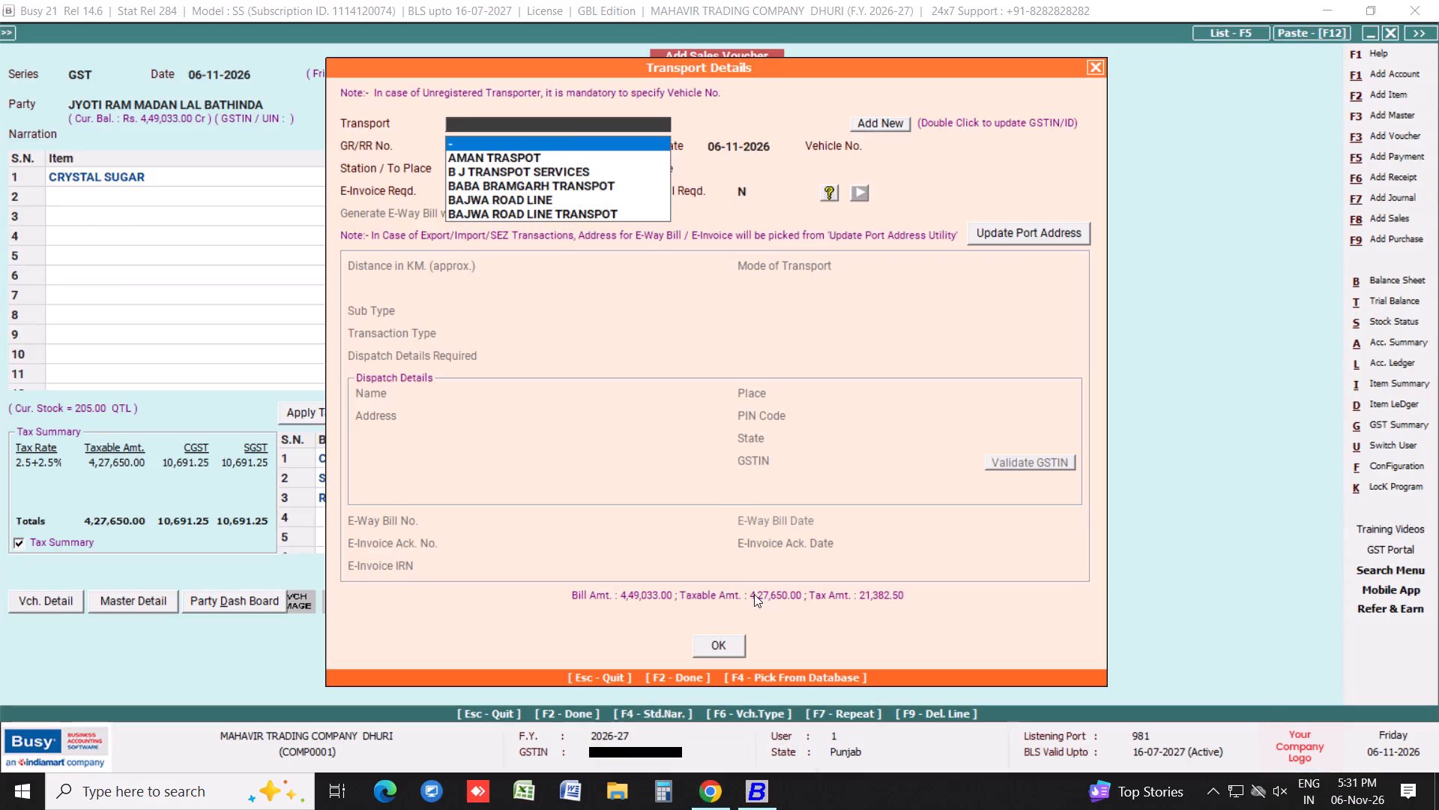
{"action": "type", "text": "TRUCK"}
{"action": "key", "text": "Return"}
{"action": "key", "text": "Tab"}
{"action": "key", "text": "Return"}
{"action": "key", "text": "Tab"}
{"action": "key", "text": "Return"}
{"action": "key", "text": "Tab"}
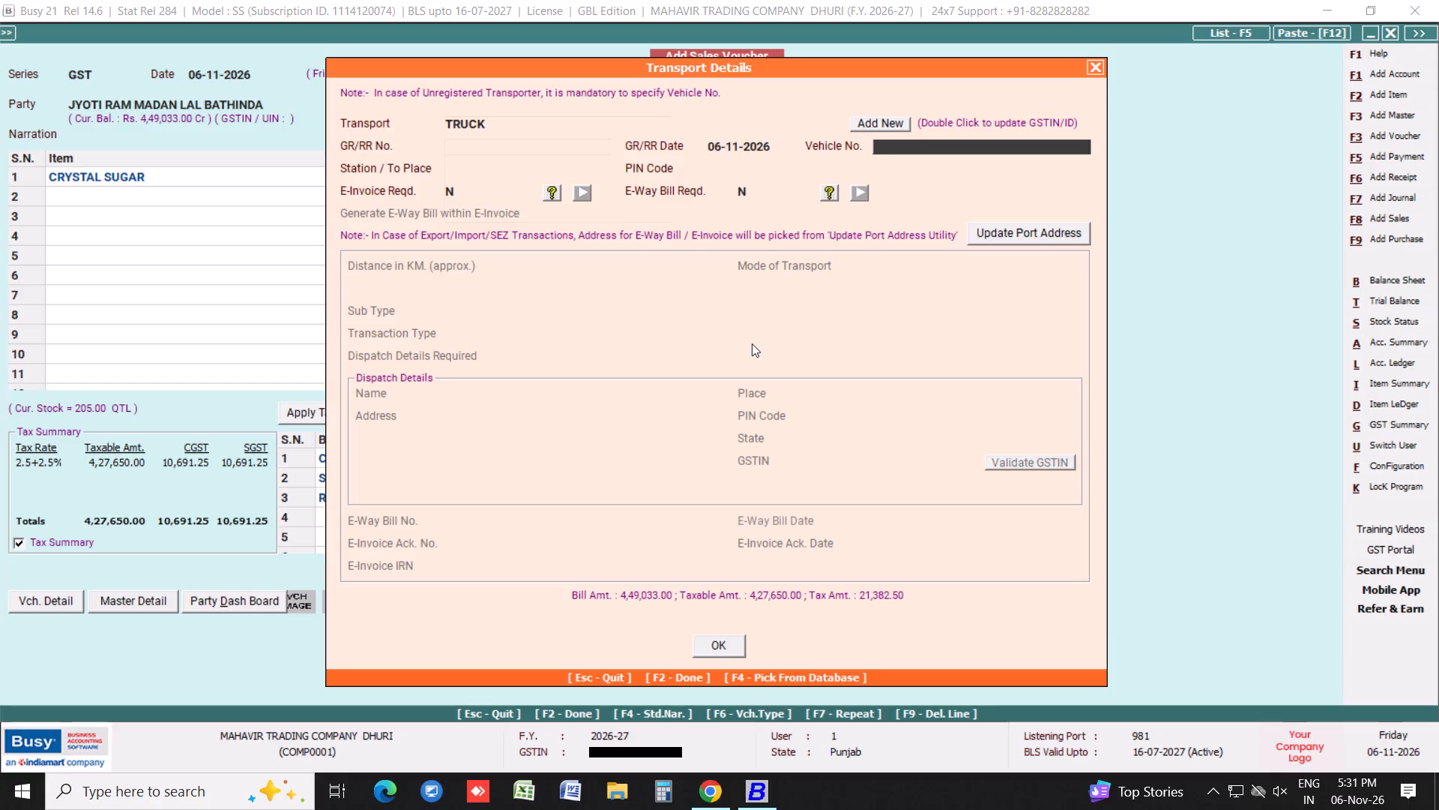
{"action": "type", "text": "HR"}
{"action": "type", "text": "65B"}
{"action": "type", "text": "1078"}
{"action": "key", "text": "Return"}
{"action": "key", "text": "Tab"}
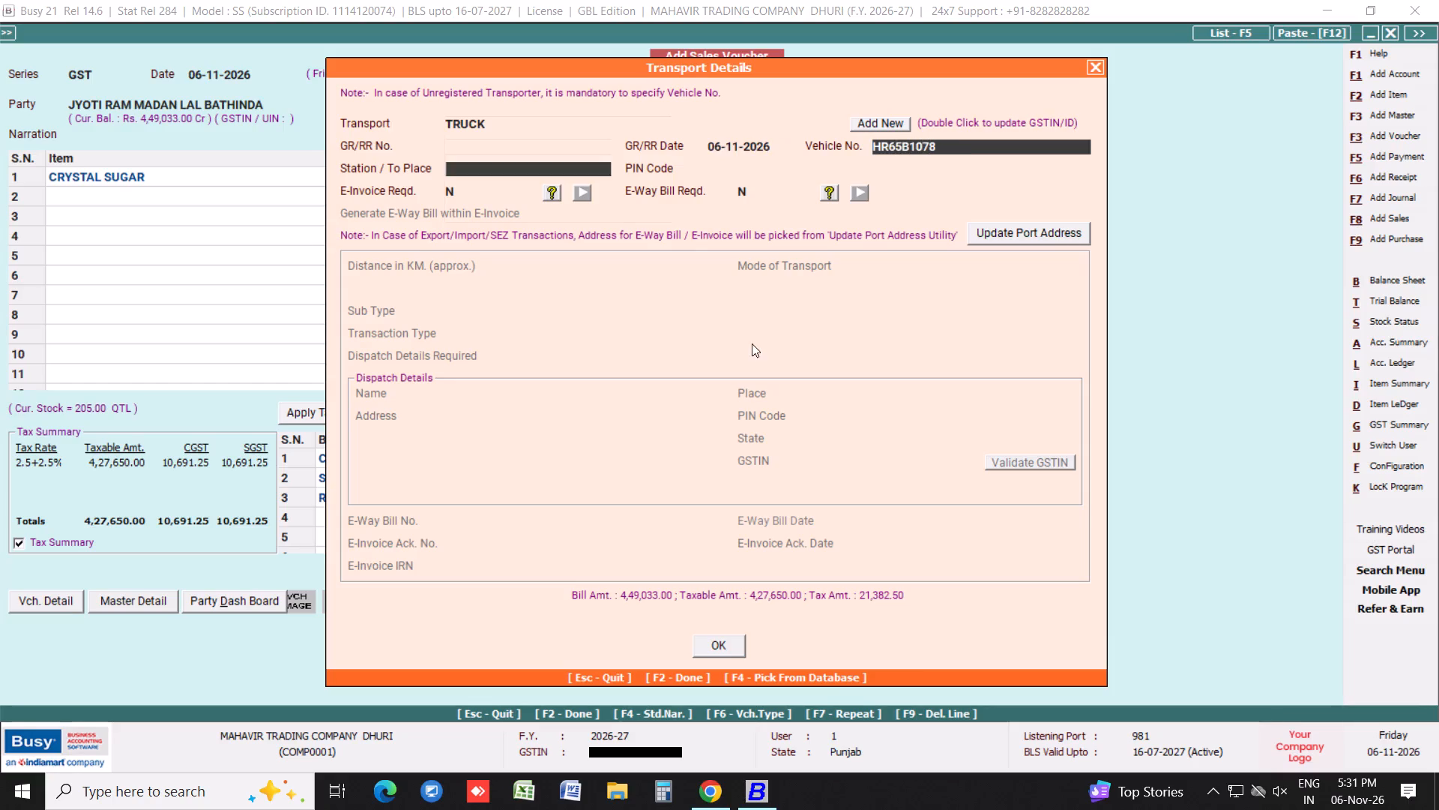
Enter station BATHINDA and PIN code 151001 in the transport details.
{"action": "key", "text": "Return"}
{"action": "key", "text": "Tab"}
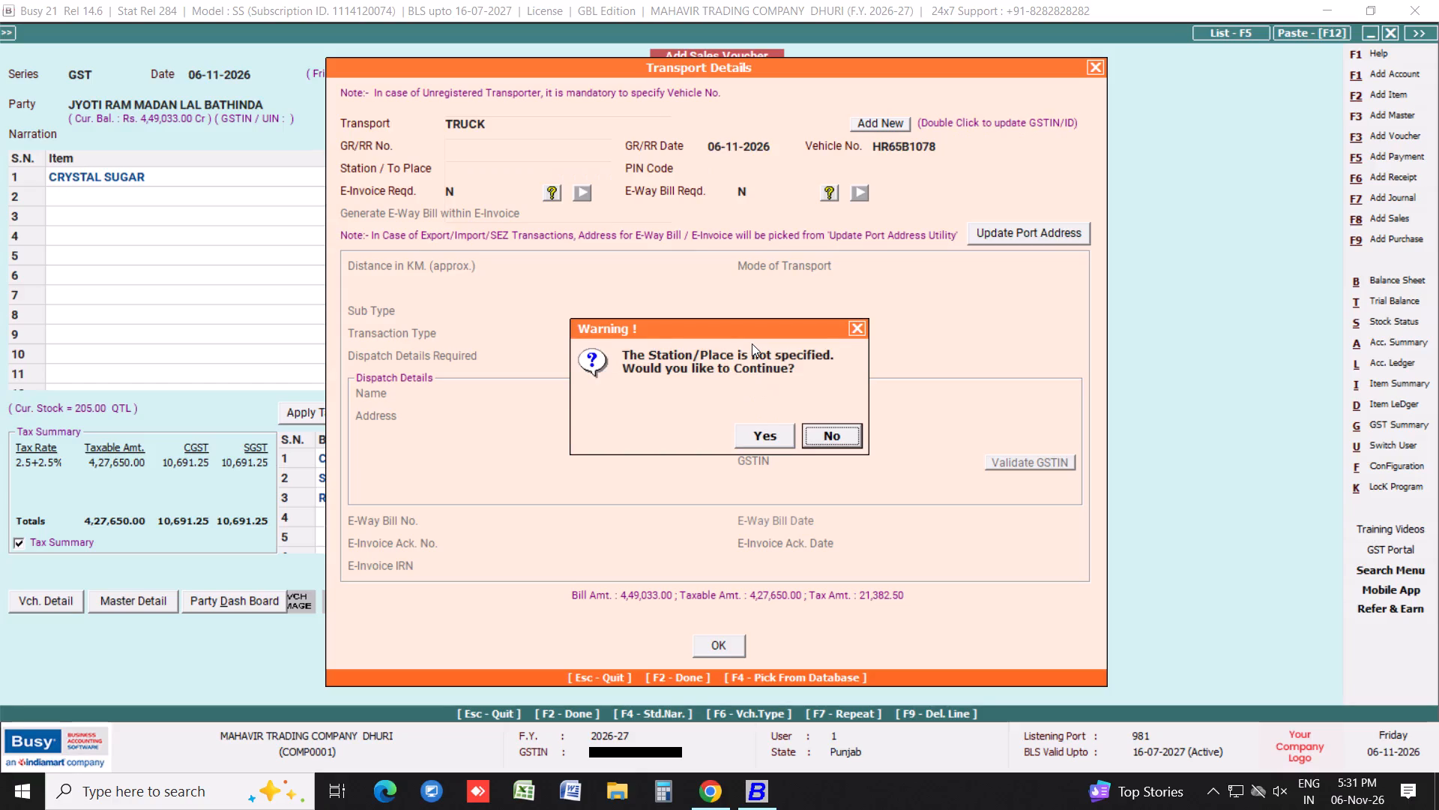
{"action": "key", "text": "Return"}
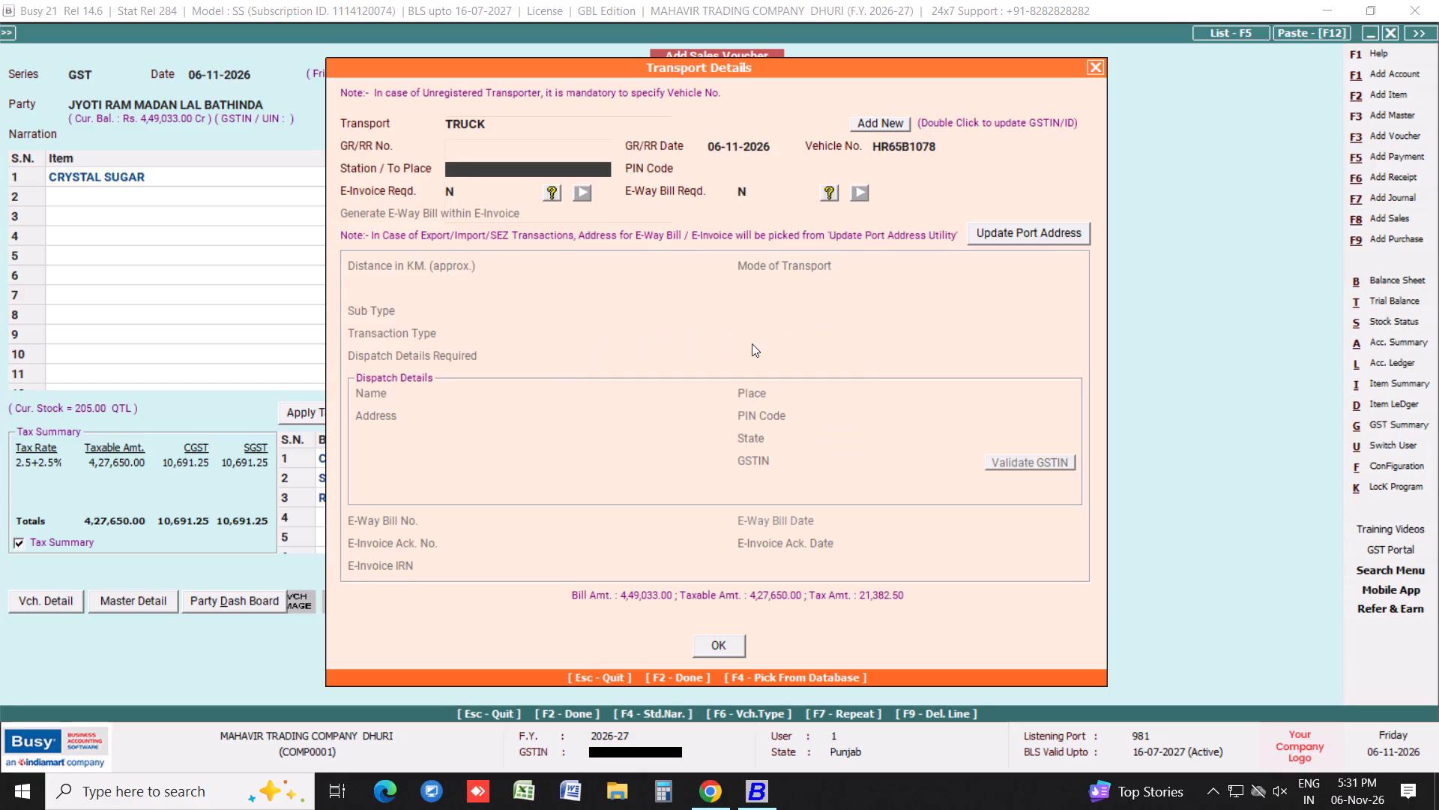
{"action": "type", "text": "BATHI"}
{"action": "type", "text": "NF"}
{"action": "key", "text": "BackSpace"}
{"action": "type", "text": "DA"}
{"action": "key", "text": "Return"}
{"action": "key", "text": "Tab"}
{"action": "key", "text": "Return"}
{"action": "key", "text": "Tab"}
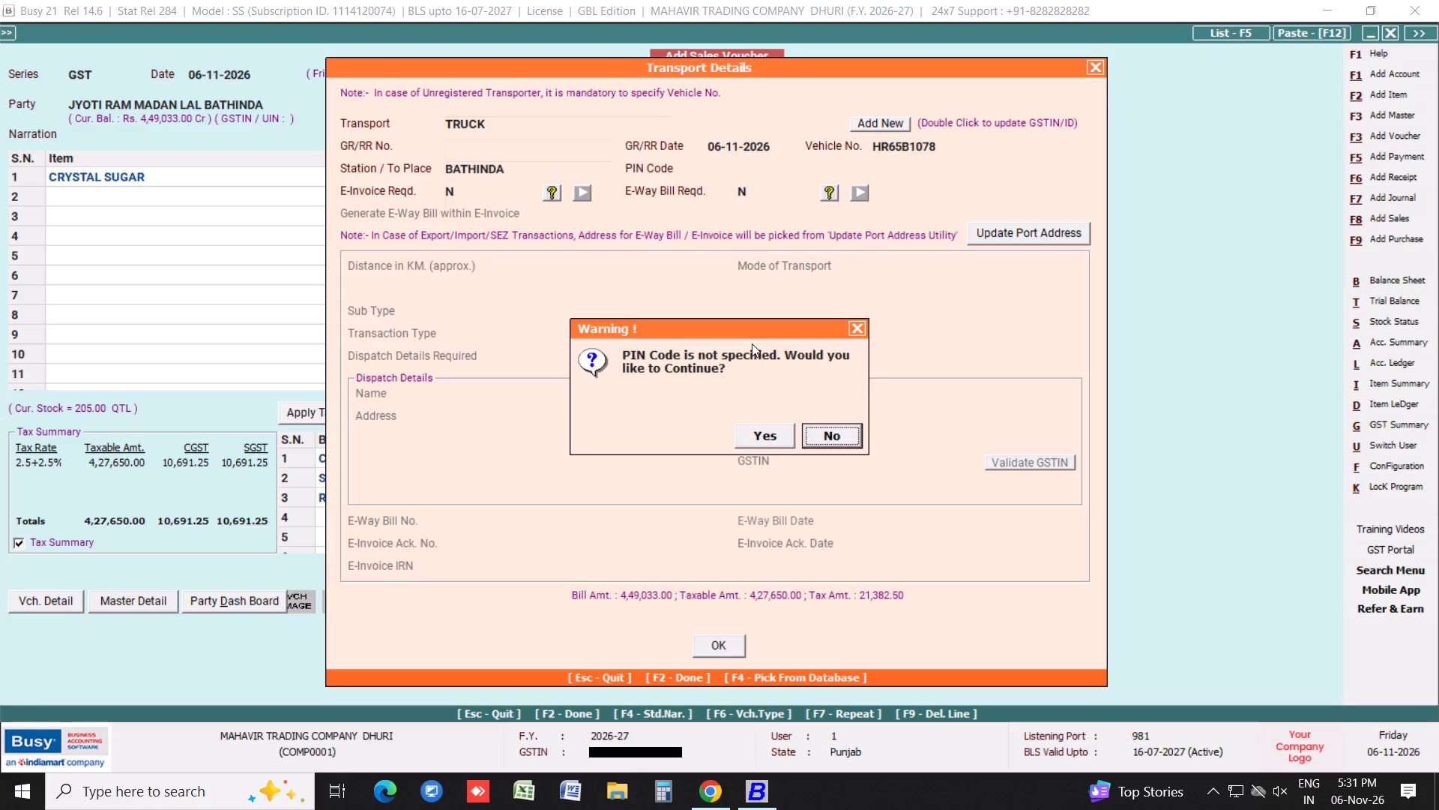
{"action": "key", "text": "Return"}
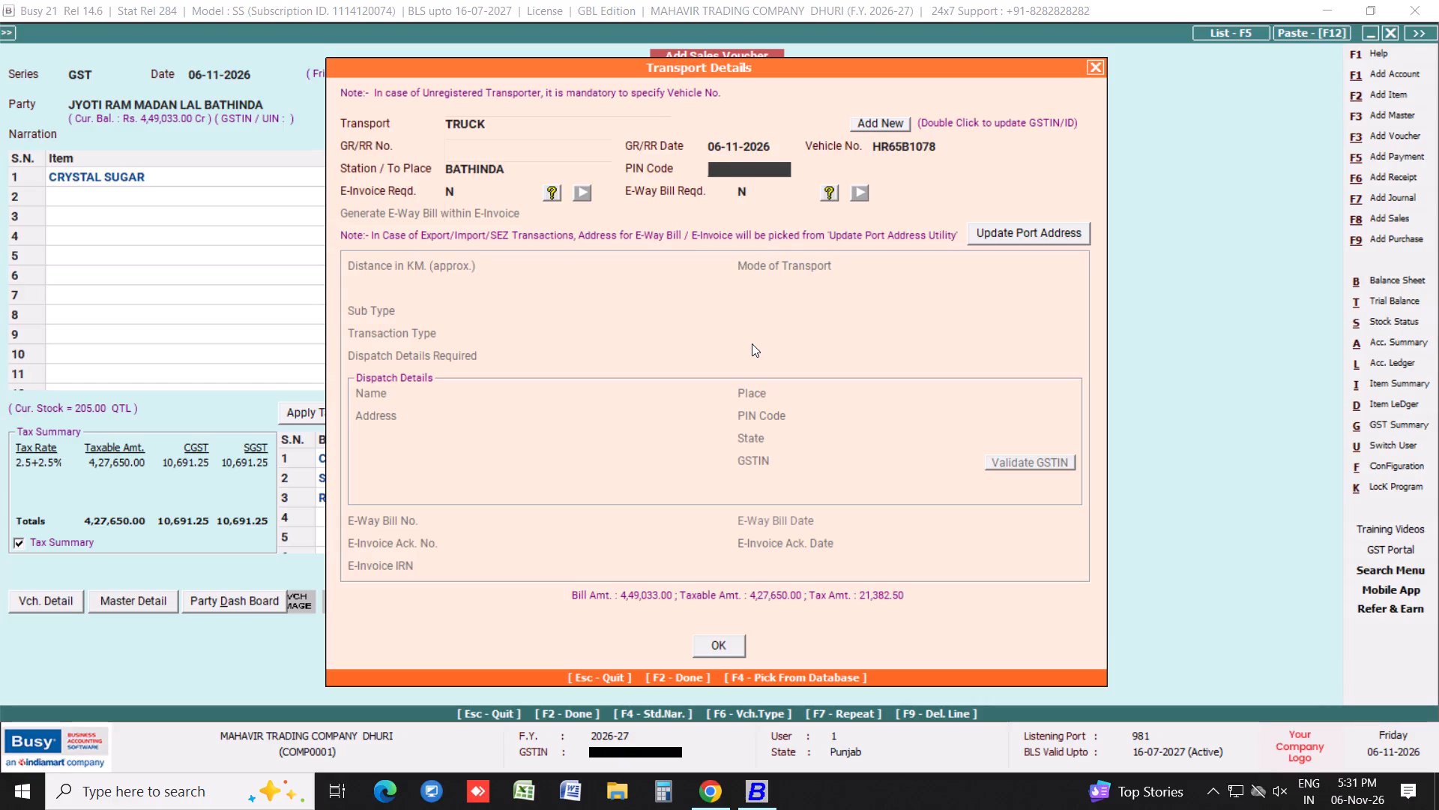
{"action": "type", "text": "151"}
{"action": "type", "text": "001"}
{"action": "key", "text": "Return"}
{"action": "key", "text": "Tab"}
Try to set E-Invoice Reqd. to Y, then close the transport details and leave voucher entry.
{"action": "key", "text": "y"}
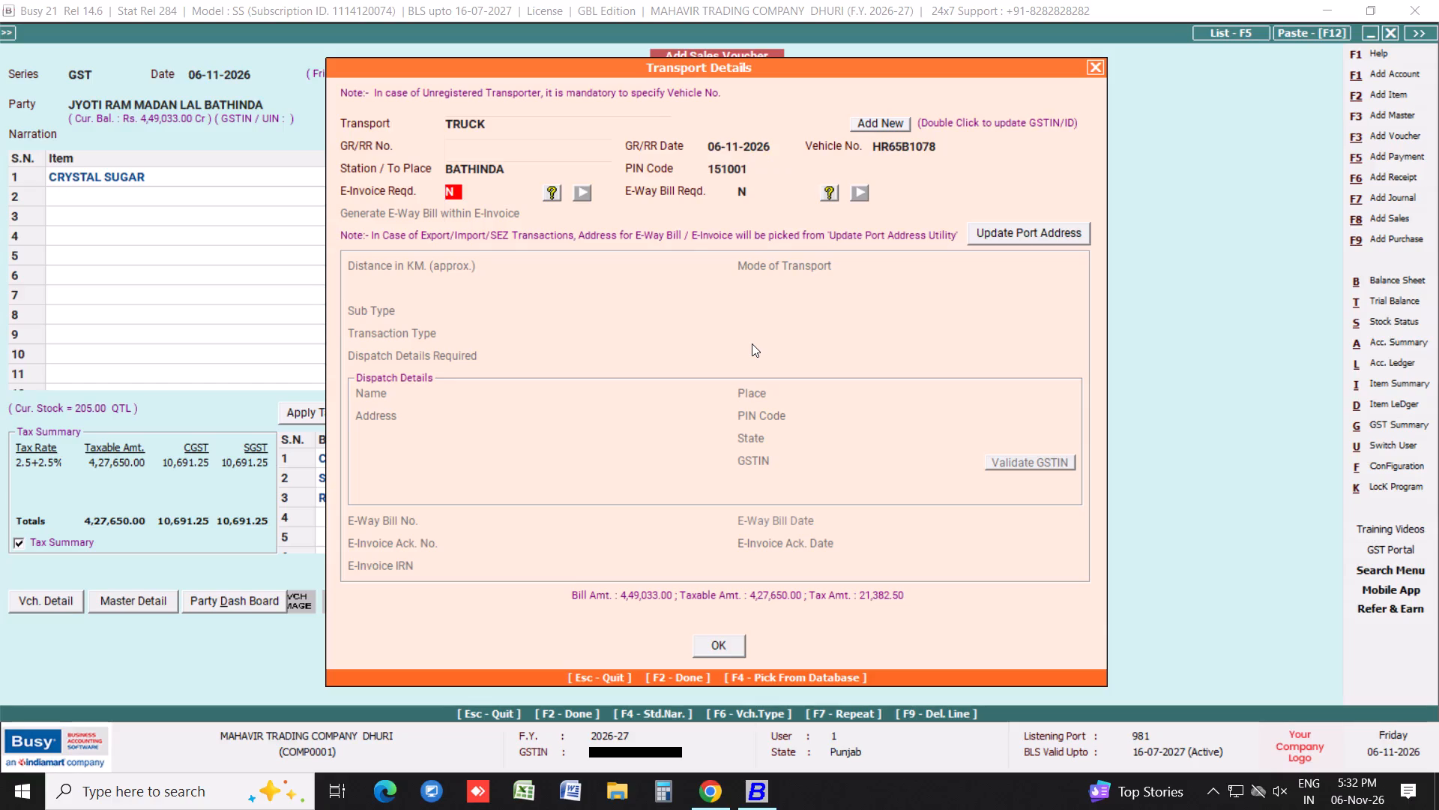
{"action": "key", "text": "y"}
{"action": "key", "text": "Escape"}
{"action": "left_click", "coordinate": [1085, 63]}
{"action": "left_click", "coordinate": [1096, 64]}
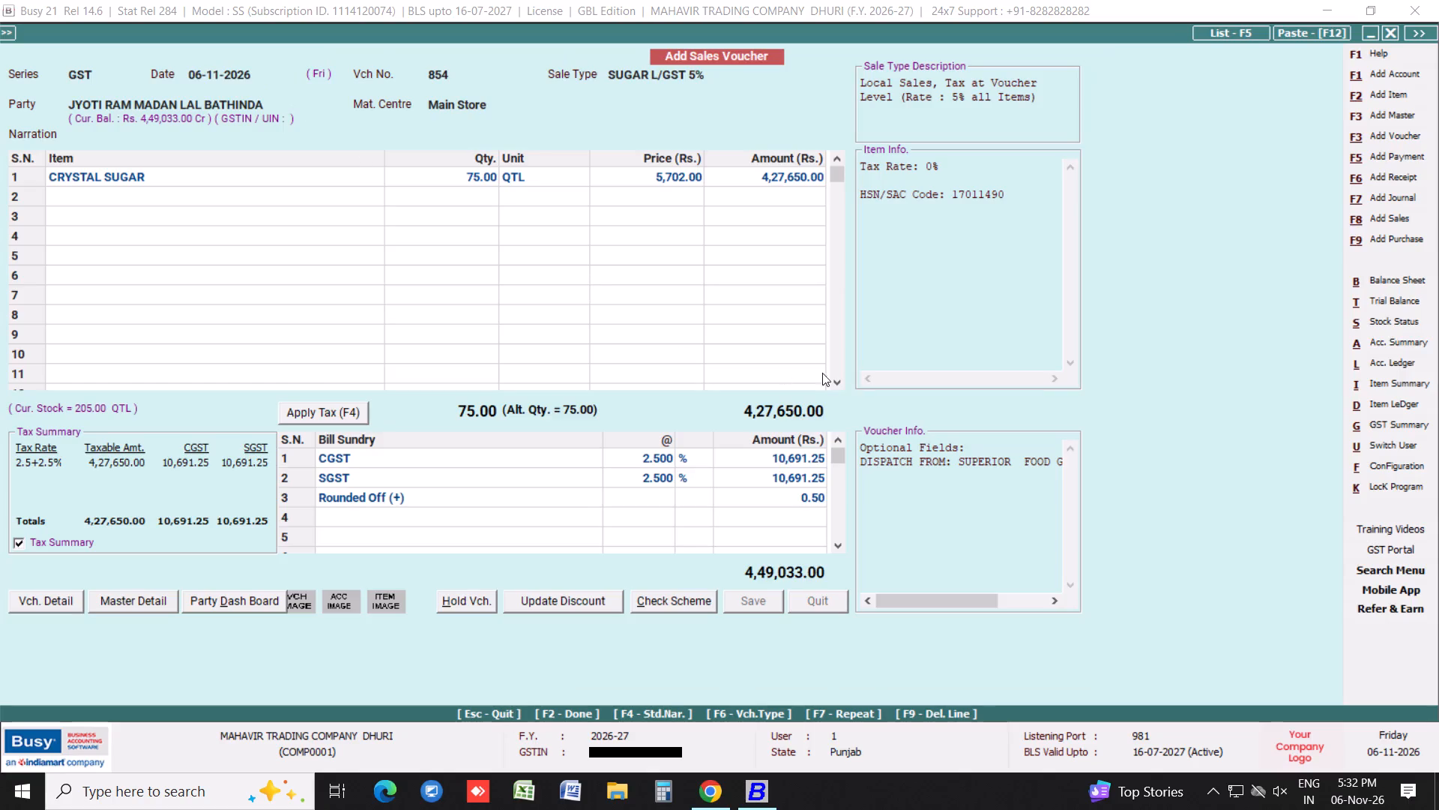
{"action": "left_click", "coordinate": [842, 434]}
{"action": "key", "text": "Escape"}
{"action": "key", "text": "Escape"}
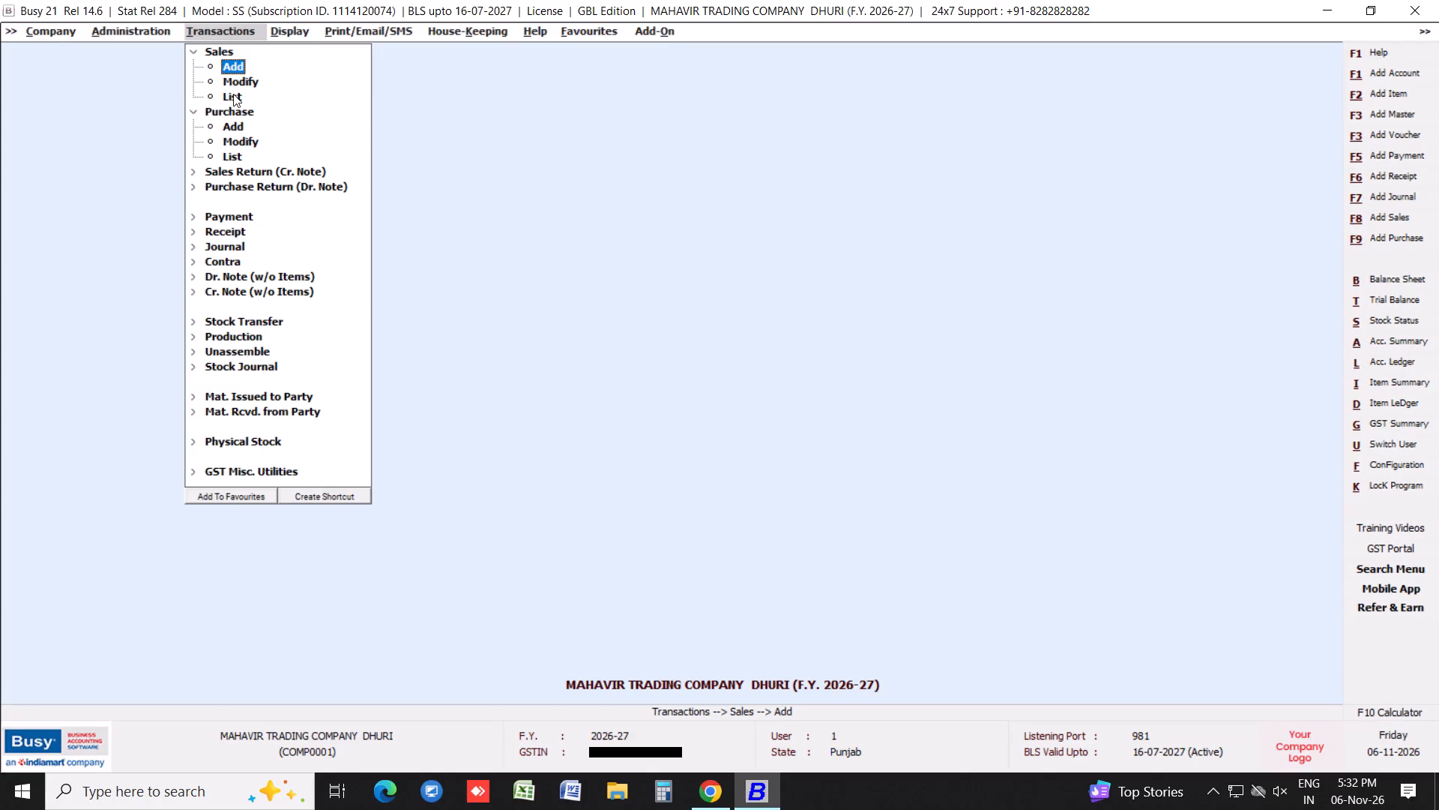
List the 06-11-2026 sales vouchers for all series and open voucher 854 for modification.
{"action": "left_click", "coordinate": [233, 94]}
{"action": "left_click", "coordinate": [615, 418]}
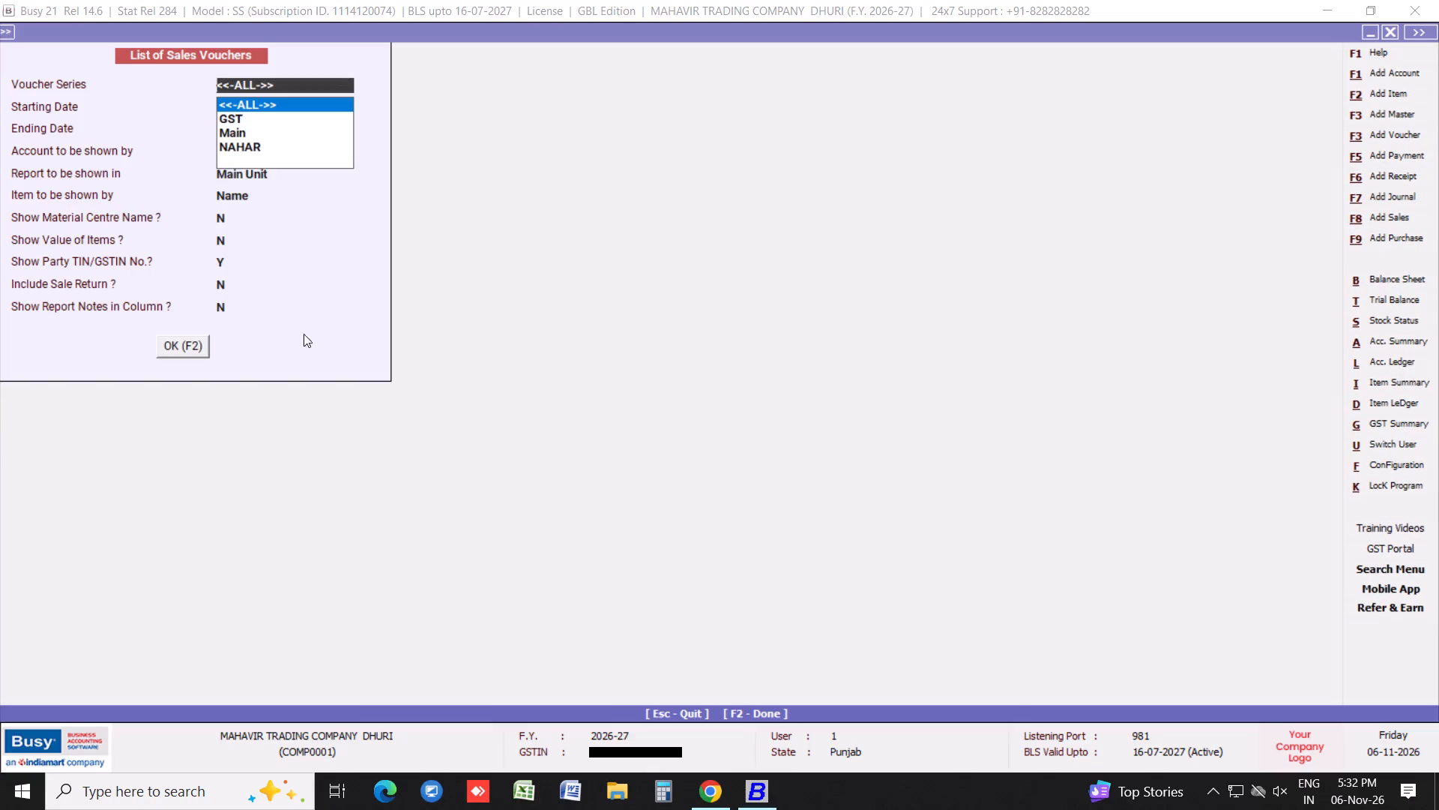
{"action": "left_click", "coordinate": [184, 346]}
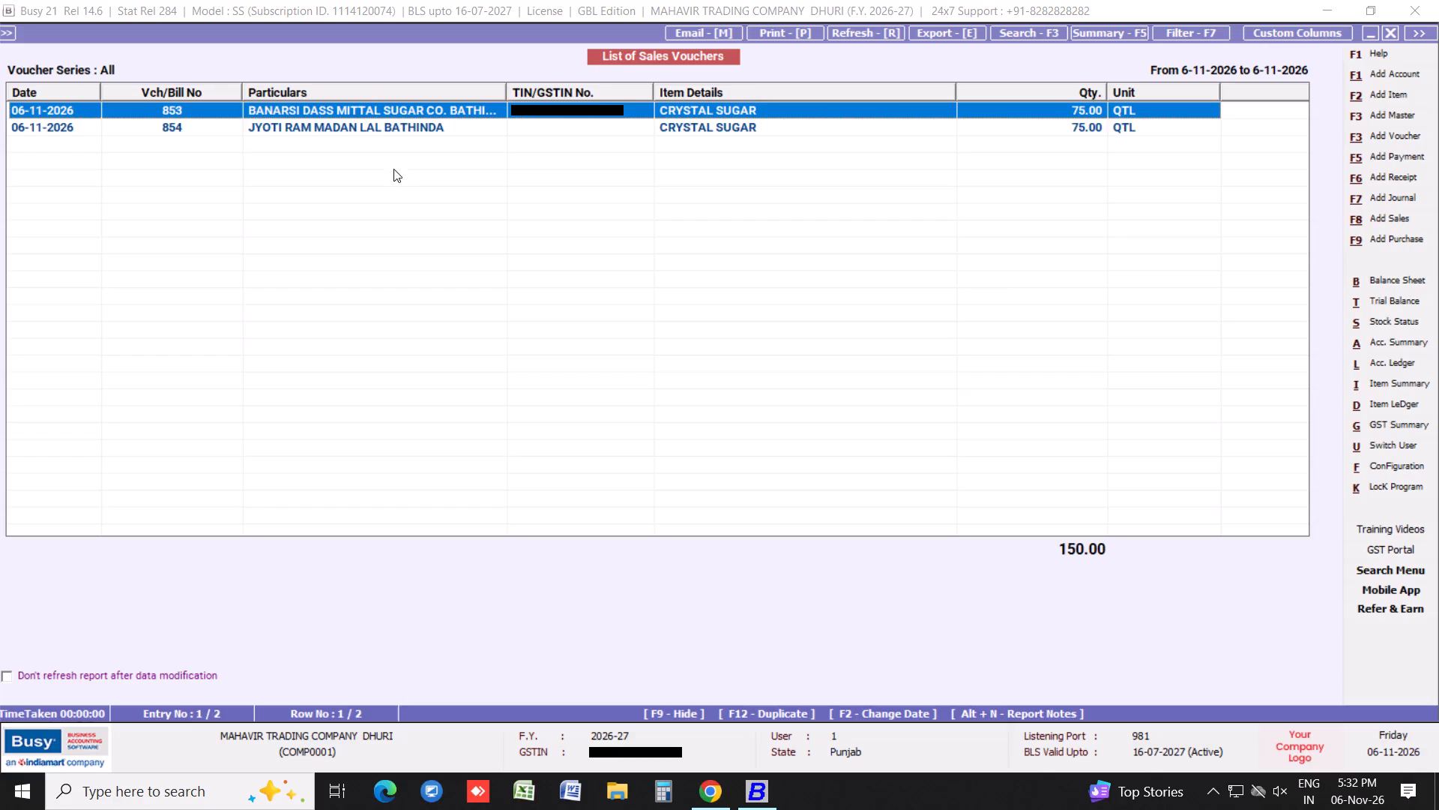
{"action": "left_click", "coordinate": [378, 134]}
{"action": "key", "text": "Return"}
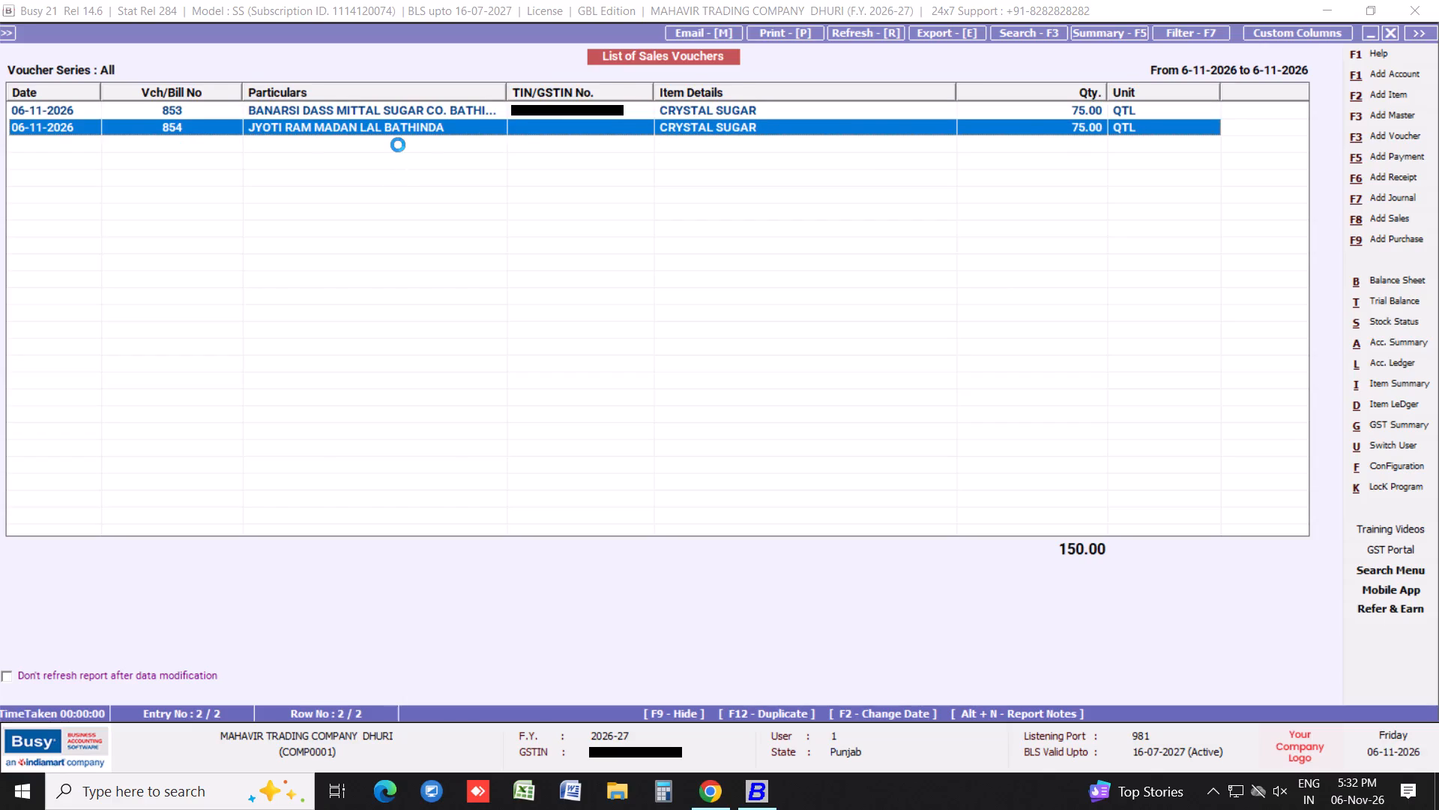
{"action": "key", "text": "Return"}
{"action": "key", "text": "Tab"}
{"action": "key", "text": "Return"}
{"action": "key", "text": "Tab"}
{"action": "key", "text": "Return"}
{"action": "key", "text": "Tab"}
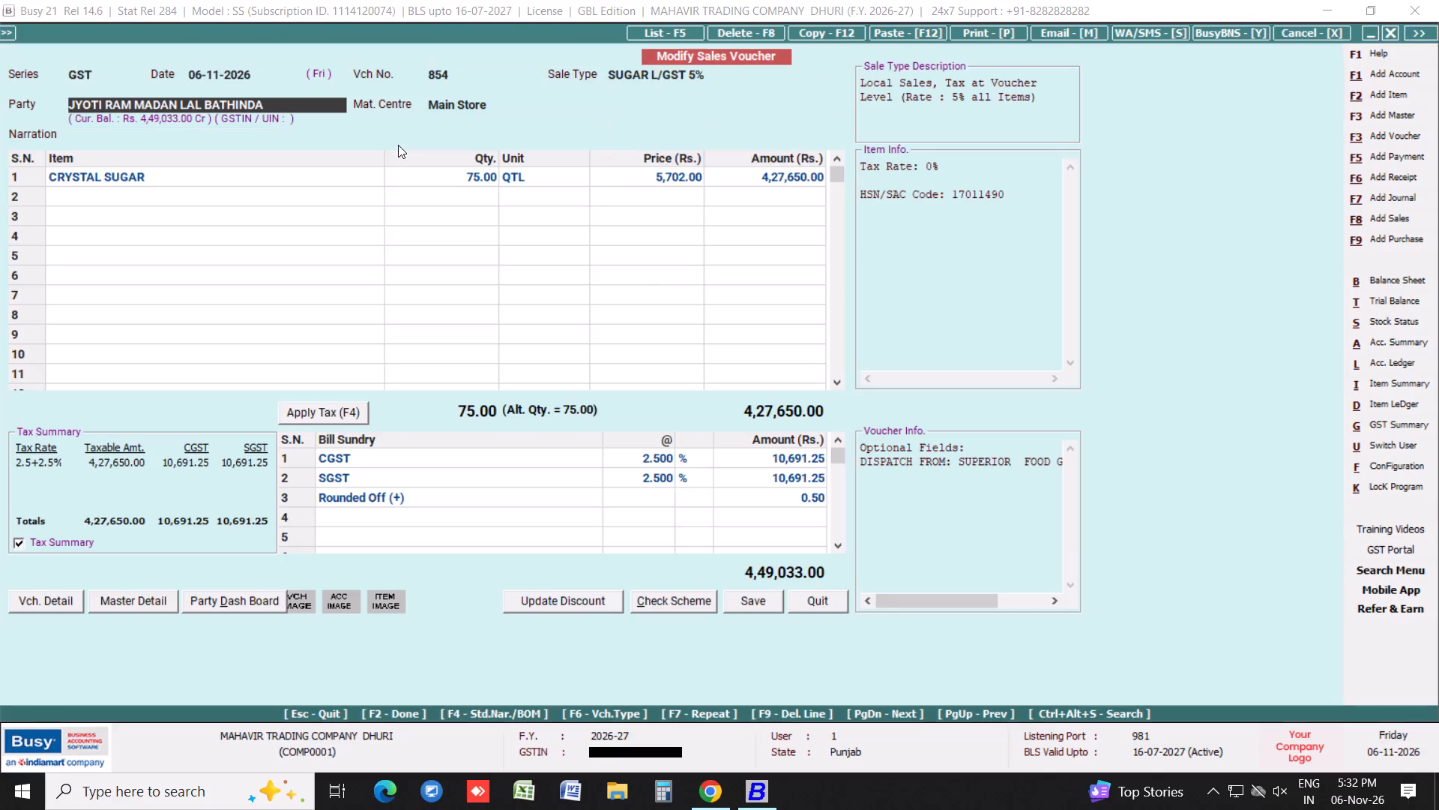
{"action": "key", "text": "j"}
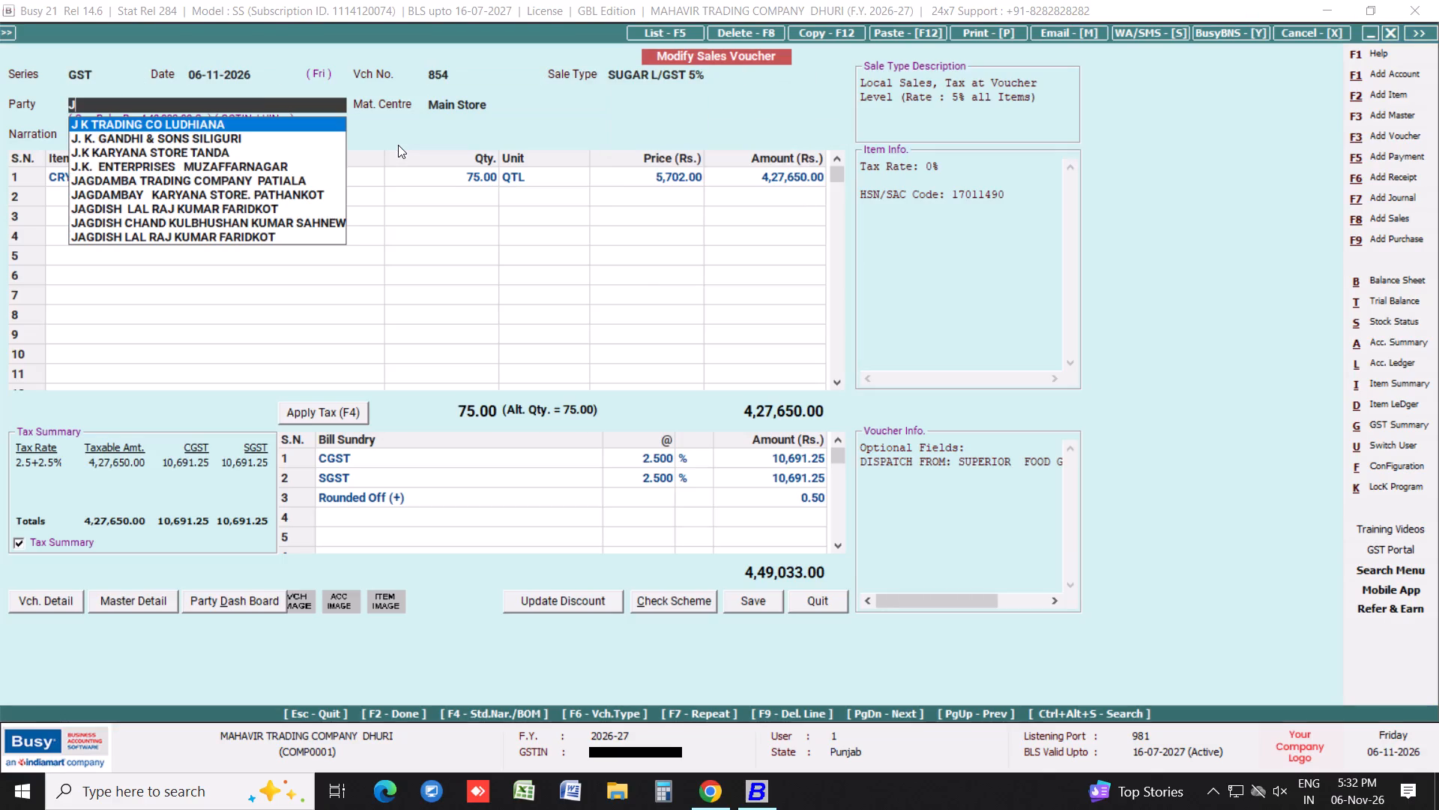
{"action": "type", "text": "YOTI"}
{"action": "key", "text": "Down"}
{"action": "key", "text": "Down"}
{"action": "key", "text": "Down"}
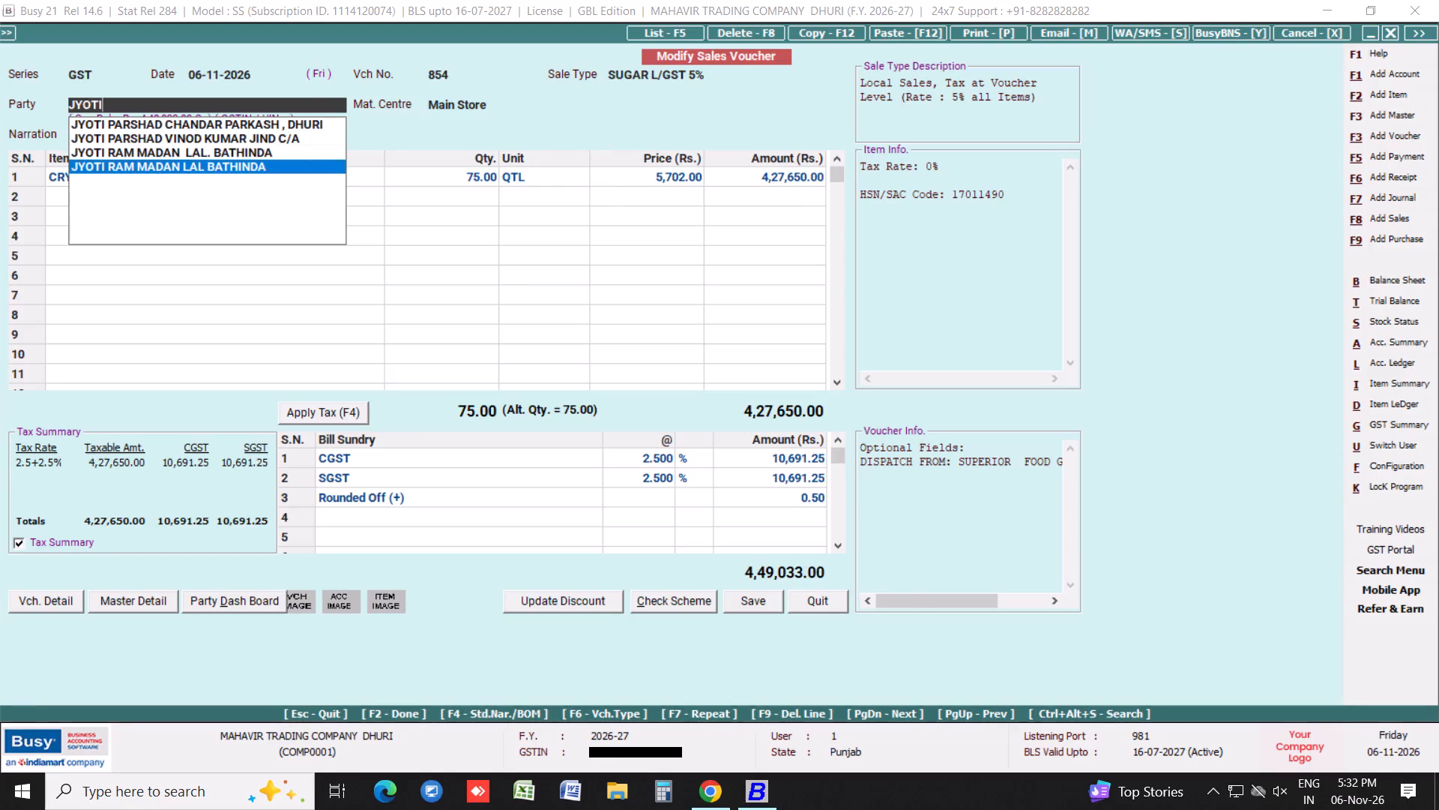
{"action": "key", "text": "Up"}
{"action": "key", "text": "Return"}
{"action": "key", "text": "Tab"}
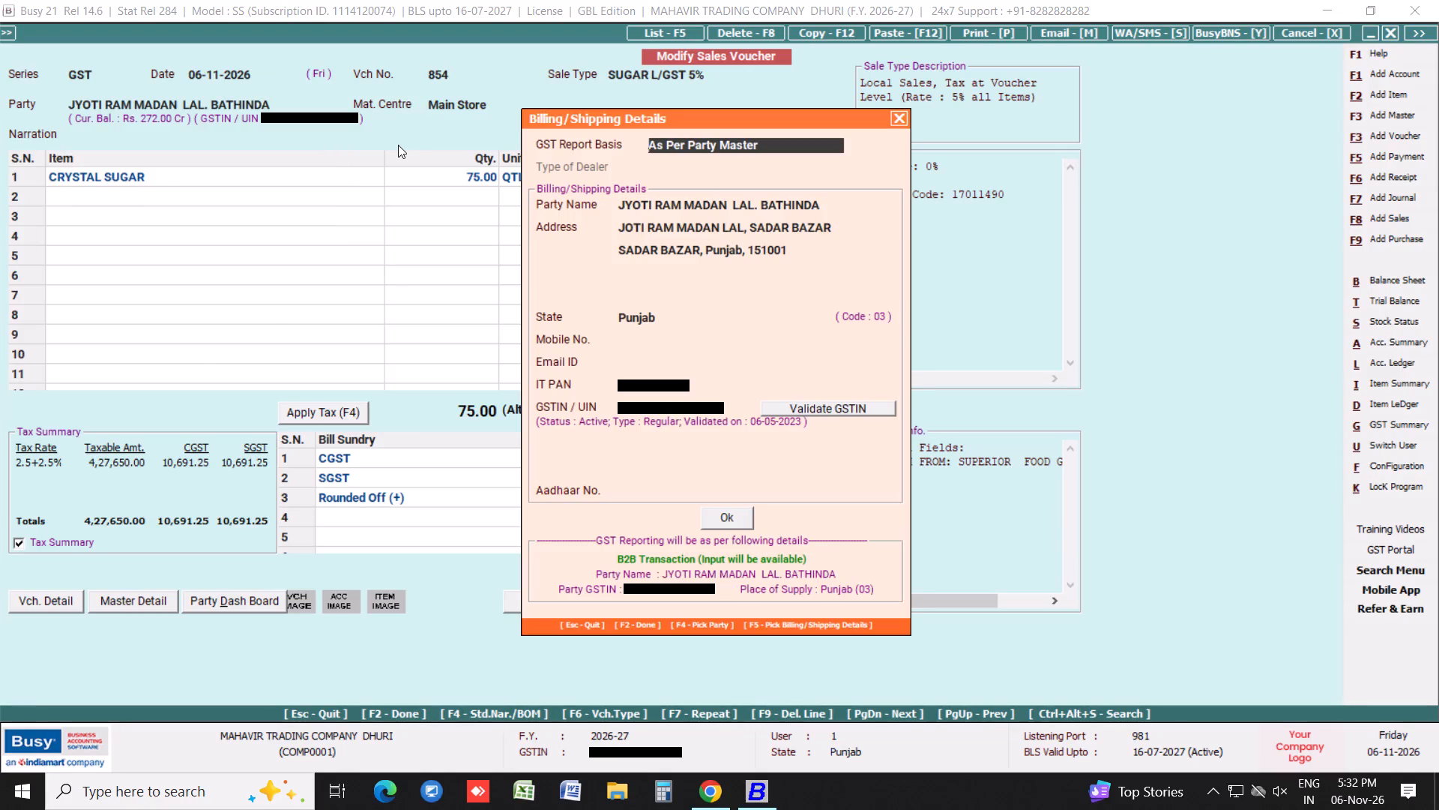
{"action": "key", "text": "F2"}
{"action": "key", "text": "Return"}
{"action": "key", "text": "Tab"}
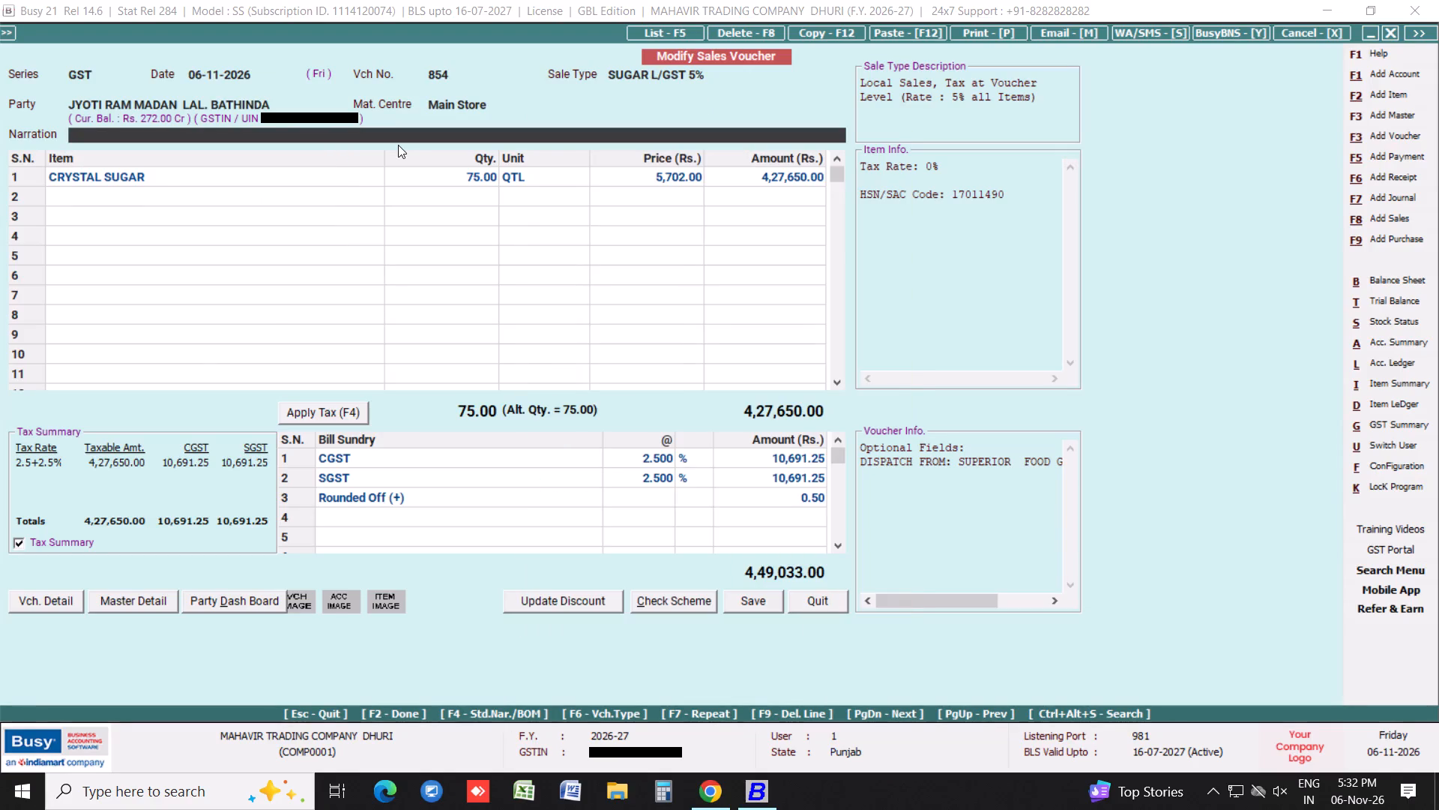
Keep the blank narration and the CRYSTAL SUGAR line of voucher 854, and save it through to the transport details.
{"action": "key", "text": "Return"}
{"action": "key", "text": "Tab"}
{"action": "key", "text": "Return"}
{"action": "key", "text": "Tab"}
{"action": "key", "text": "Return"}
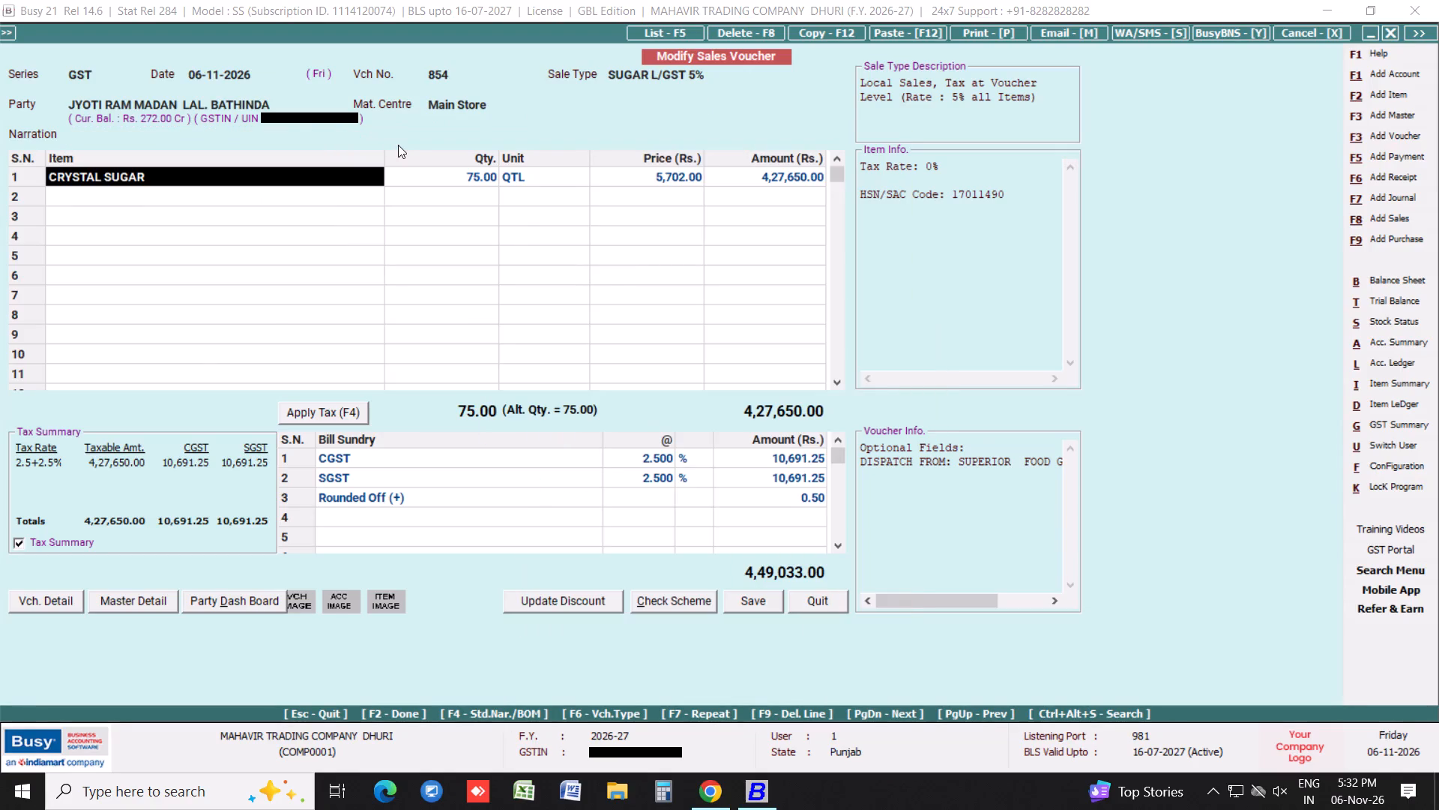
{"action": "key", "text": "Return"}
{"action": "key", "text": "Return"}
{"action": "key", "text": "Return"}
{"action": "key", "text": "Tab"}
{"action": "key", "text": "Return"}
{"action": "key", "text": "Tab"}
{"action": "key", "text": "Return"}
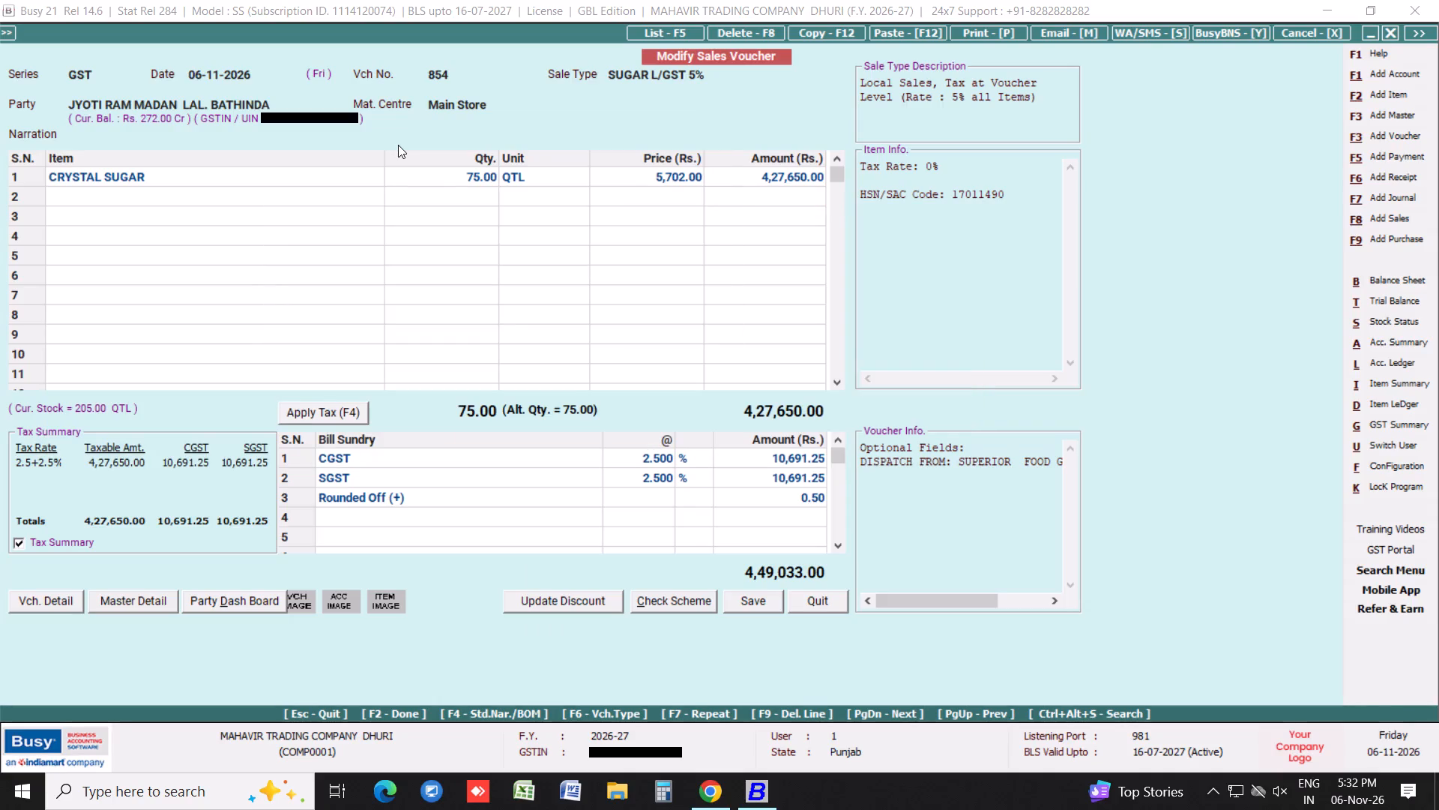
{"action": "left_click", "coordinate": [767, 598]}
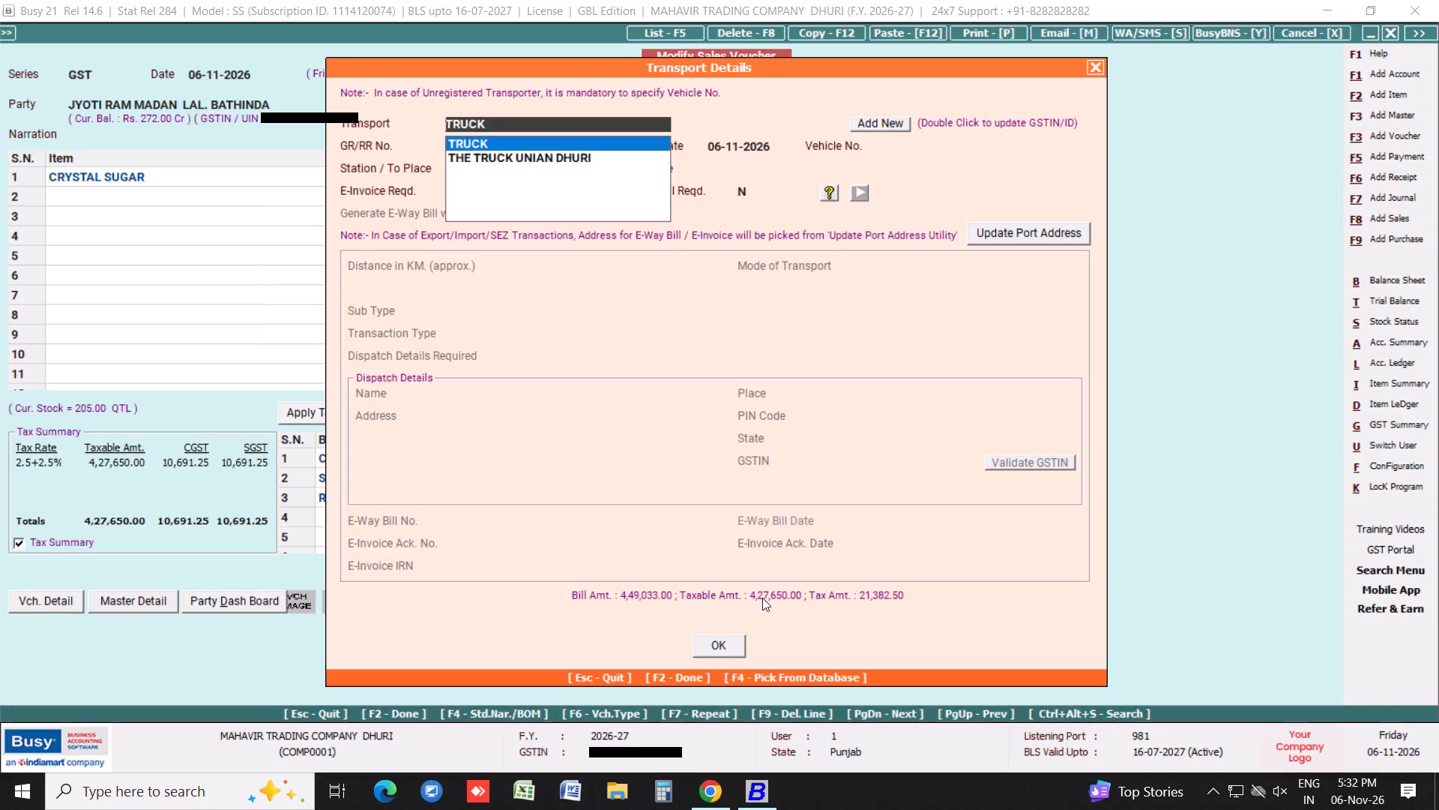
{"action": "key", "text": "Return"}
{"action": "key", "text": "Tab"}
{"action": "key", "text": "Return"}
{"action": "key", "text": "Tab"}
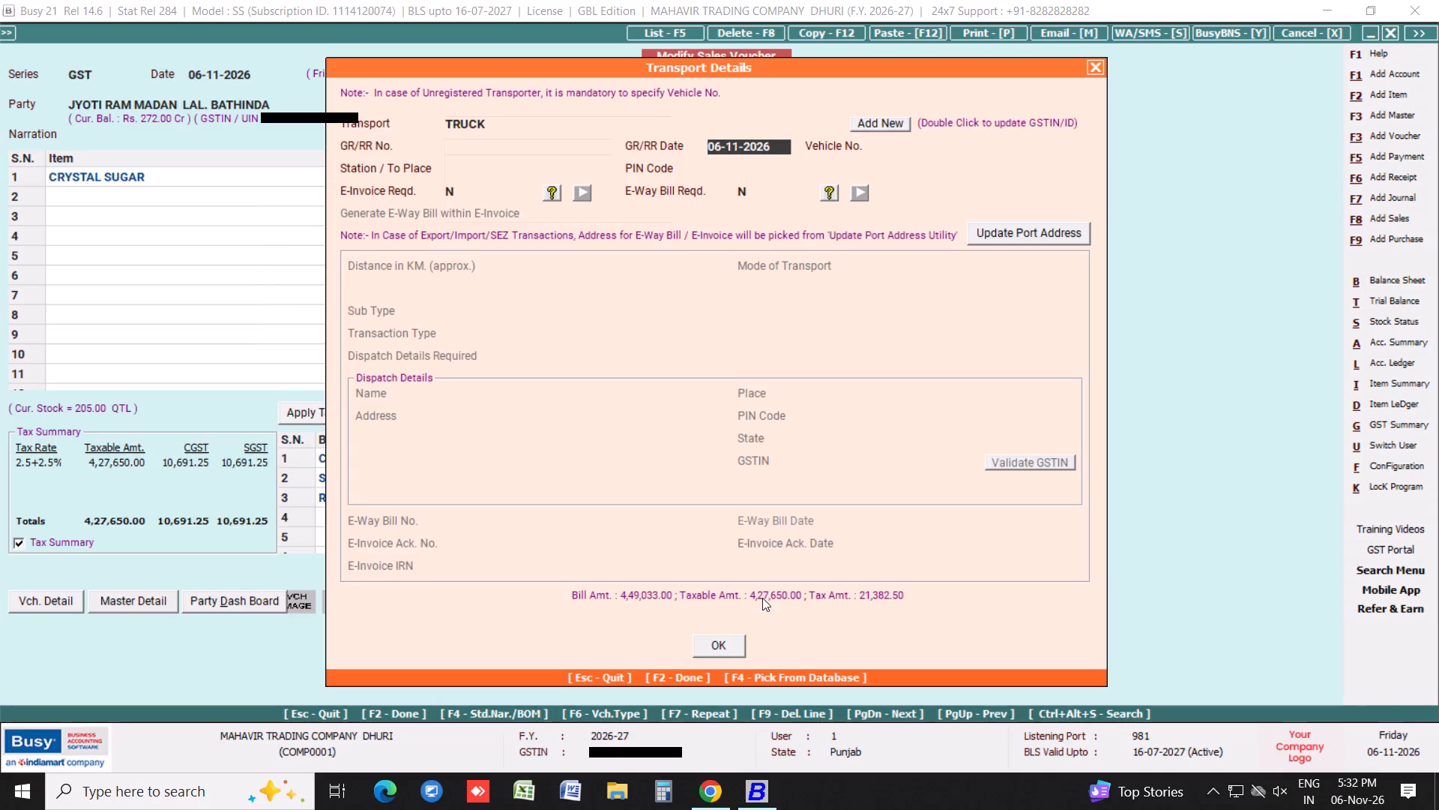
{"action": "key", "text": "Return"}
{"action": "key", "text": "Tab"}
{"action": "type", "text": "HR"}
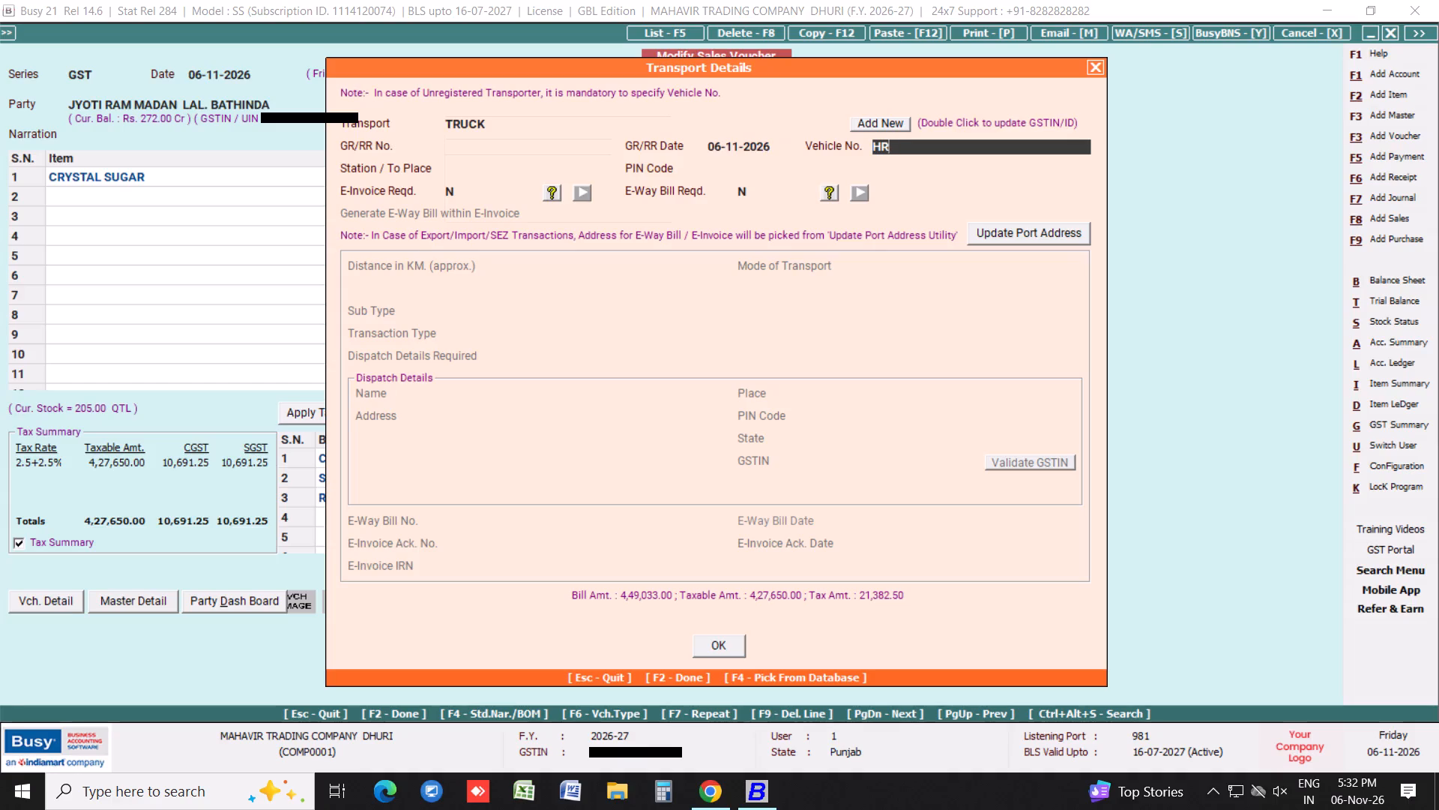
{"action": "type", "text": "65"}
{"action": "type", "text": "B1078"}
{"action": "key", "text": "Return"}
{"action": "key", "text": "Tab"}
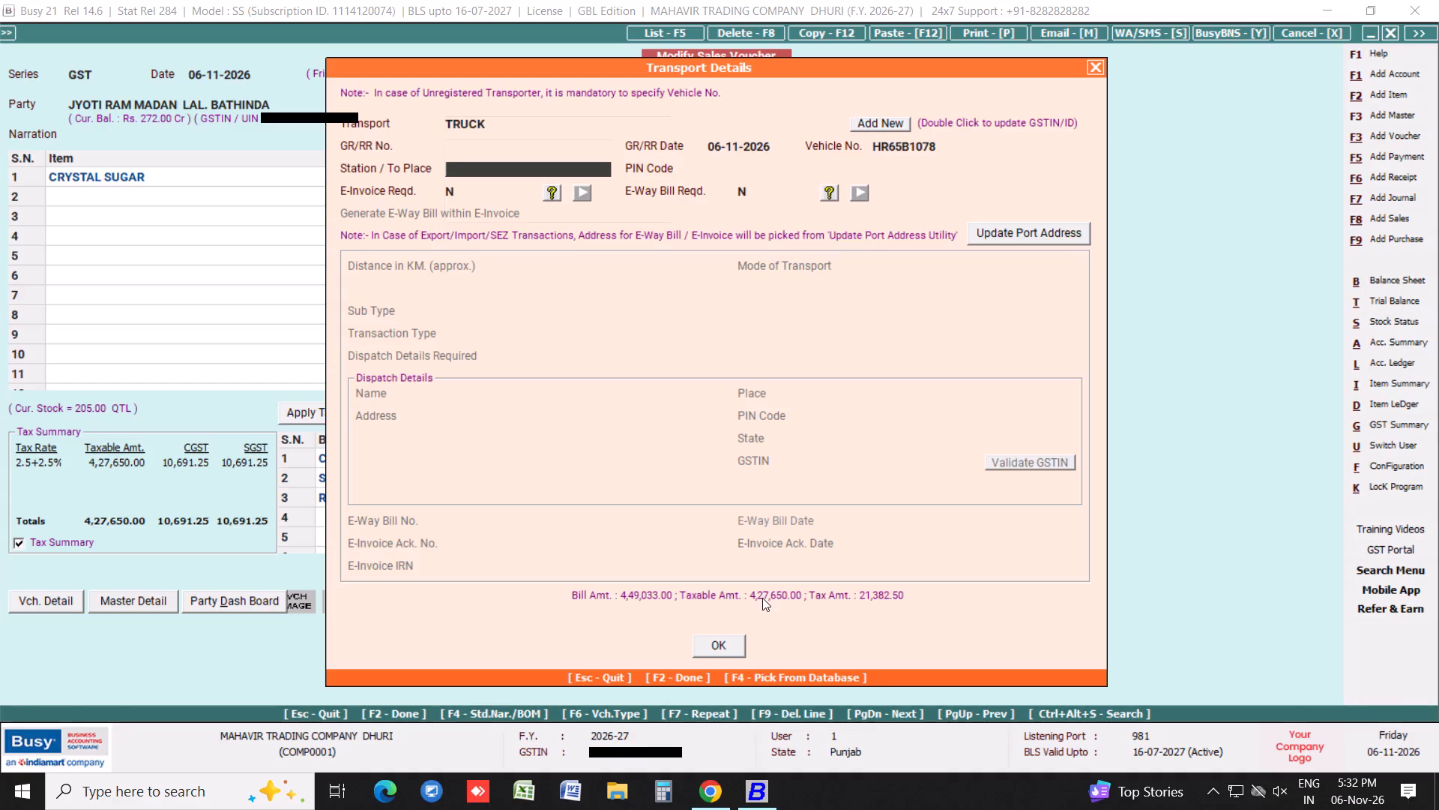
Enter station BATHINDA and PIN code 151001 in the transport details.
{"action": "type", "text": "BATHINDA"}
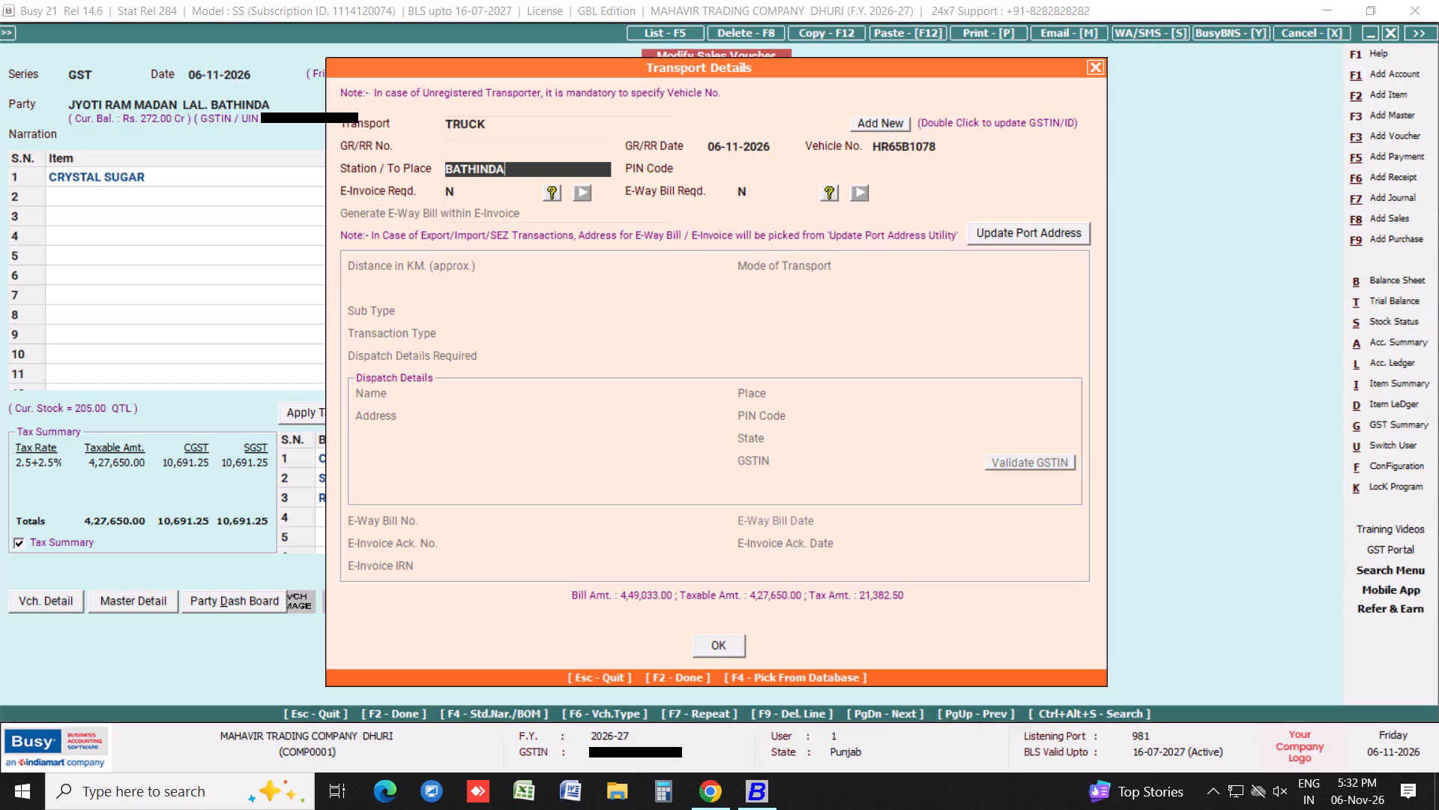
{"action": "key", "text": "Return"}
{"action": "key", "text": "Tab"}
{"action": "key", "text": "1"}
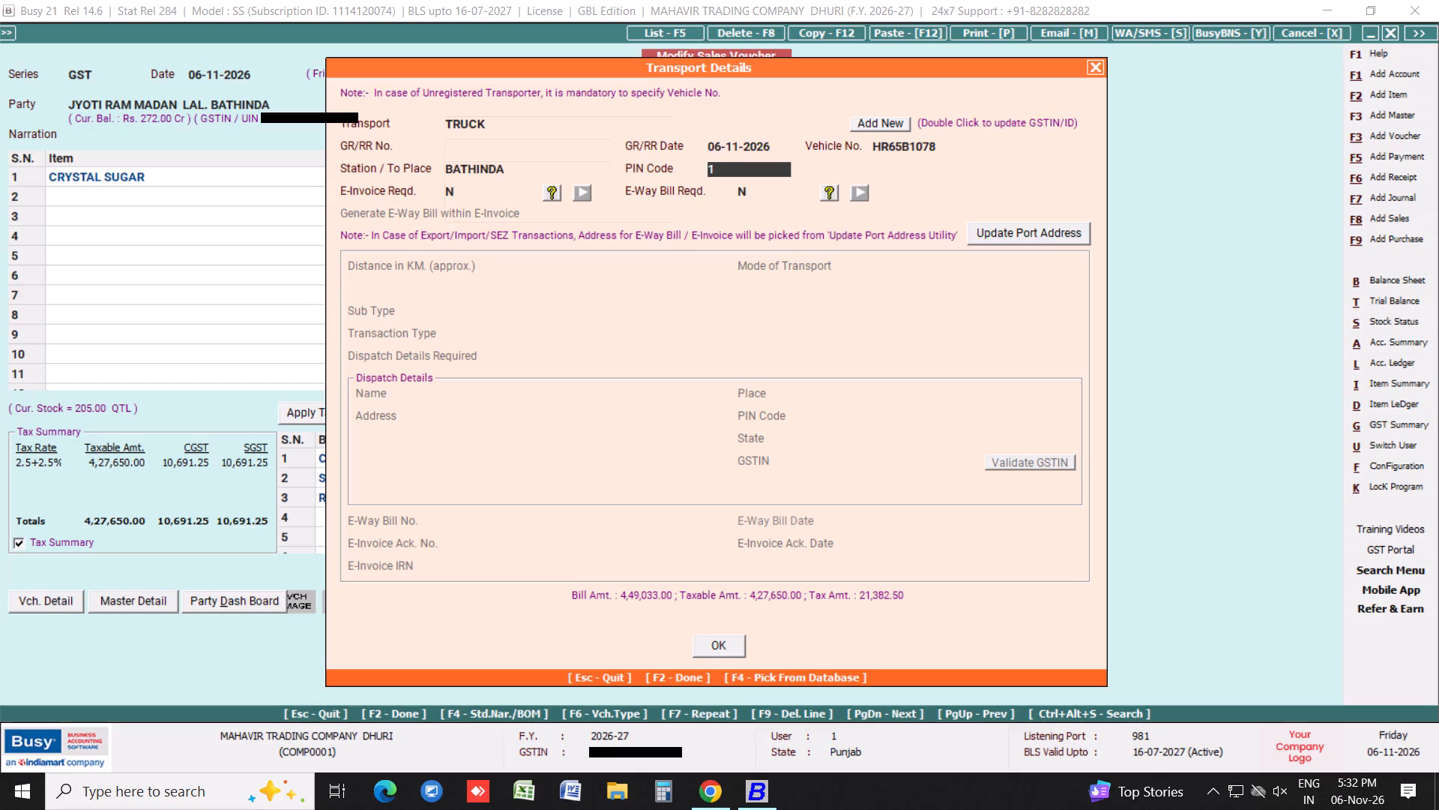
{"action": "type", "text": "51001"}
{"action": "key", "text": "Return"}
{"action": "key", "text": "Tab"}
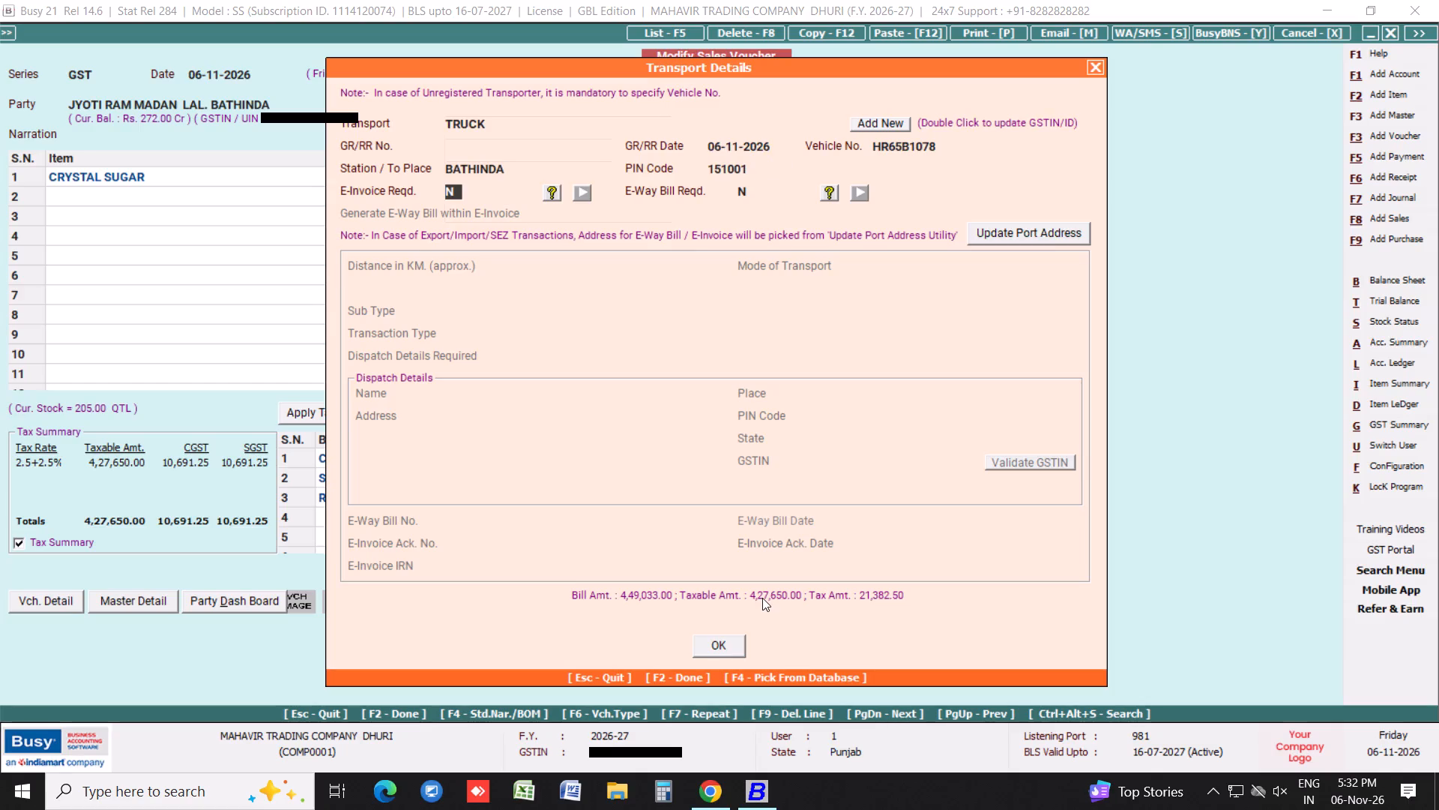
Set both E-Invoice Reqd. and E-Way Bill Reqd. to Y for voucher 854.
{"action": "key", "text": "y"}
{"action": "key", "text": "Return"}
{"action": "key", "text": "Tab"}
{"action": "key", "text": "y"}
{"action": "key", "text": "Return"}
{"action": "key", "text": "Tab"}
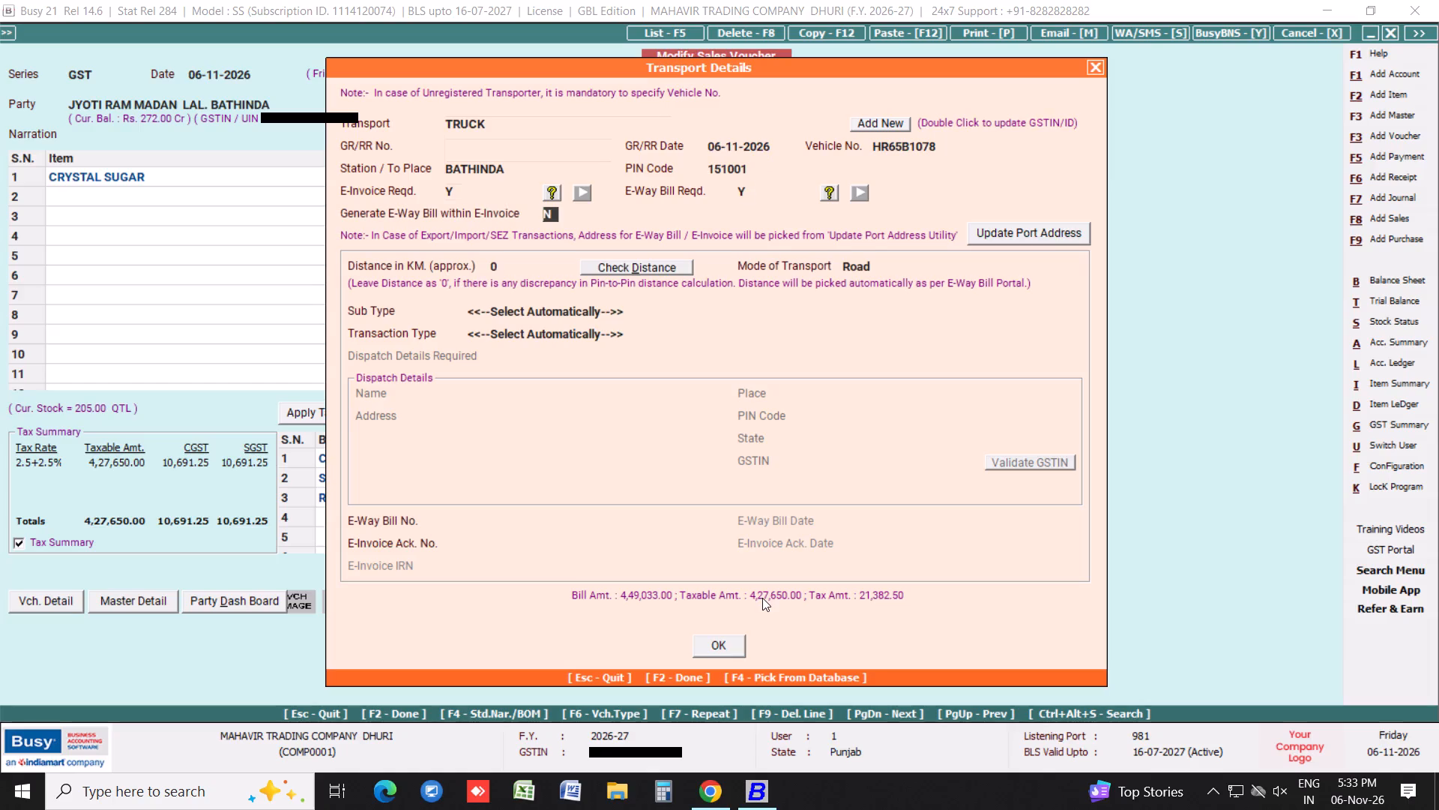
Set the e-way bill to generate within the e-invoice, keeping distance 0, Road and automatic sub type, with transaction type Bill From-Dispatch From.
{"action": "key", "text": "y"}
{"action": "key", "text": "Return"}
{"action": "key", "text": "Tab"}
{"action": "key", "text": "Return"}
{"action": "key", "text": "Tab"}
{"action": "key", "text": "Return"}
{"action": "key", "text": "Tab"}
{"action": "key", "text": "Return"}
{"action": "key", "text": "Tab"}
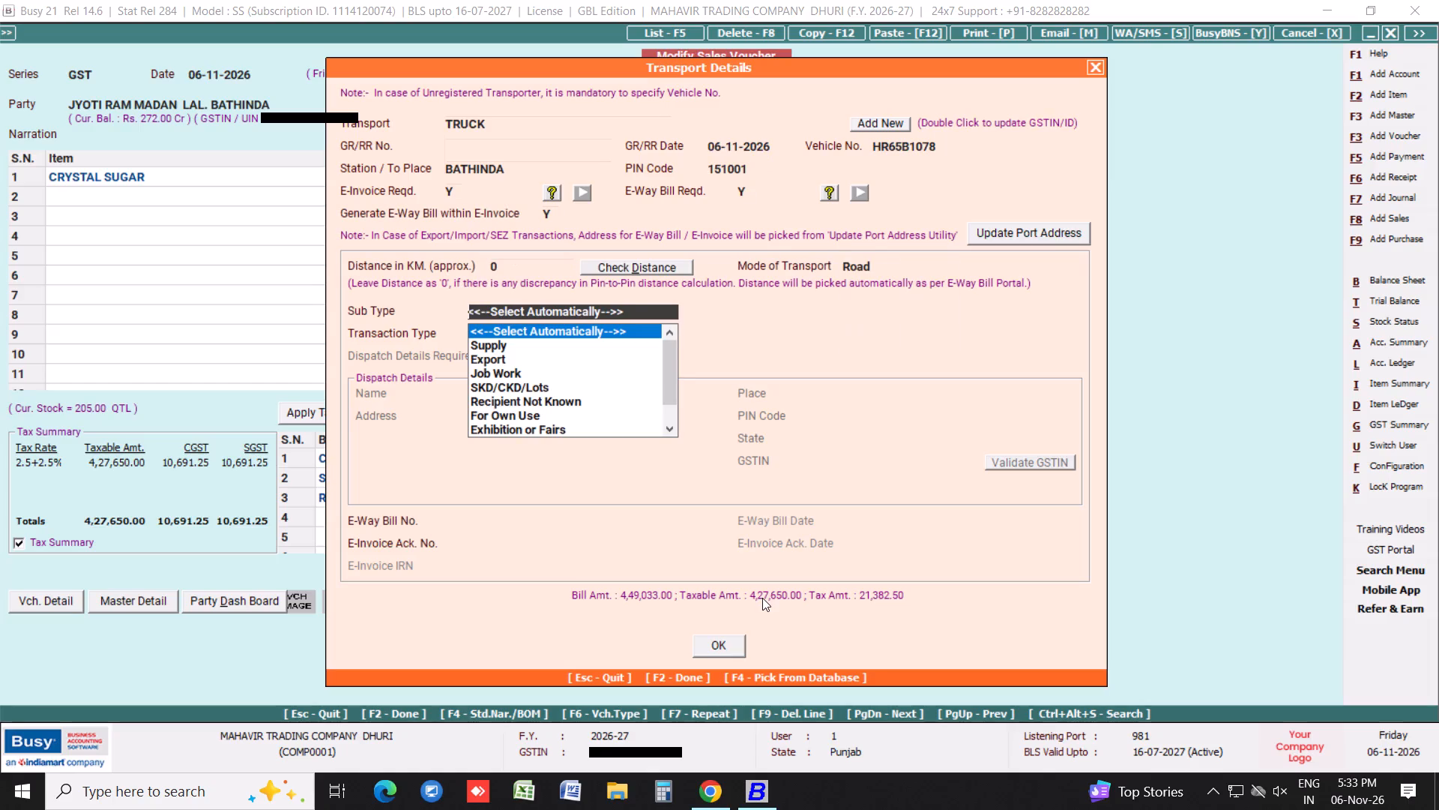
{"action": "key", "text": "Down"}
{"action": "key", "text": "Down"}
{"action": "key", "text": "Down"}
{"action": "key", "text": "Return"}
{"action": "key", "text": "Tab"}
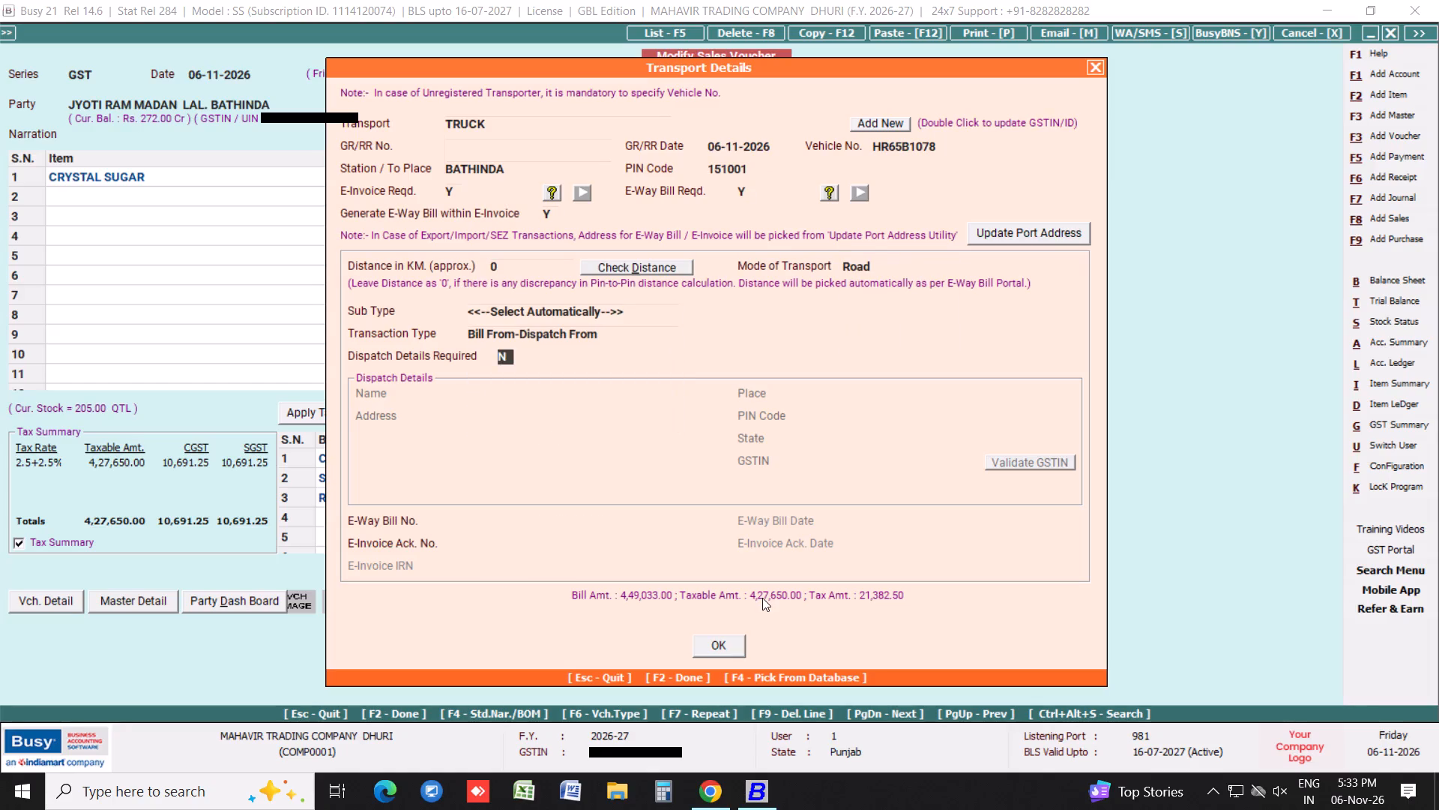
Set Dispatch Details Required to Y and choose Uttar Pradesh as the dispatch state.
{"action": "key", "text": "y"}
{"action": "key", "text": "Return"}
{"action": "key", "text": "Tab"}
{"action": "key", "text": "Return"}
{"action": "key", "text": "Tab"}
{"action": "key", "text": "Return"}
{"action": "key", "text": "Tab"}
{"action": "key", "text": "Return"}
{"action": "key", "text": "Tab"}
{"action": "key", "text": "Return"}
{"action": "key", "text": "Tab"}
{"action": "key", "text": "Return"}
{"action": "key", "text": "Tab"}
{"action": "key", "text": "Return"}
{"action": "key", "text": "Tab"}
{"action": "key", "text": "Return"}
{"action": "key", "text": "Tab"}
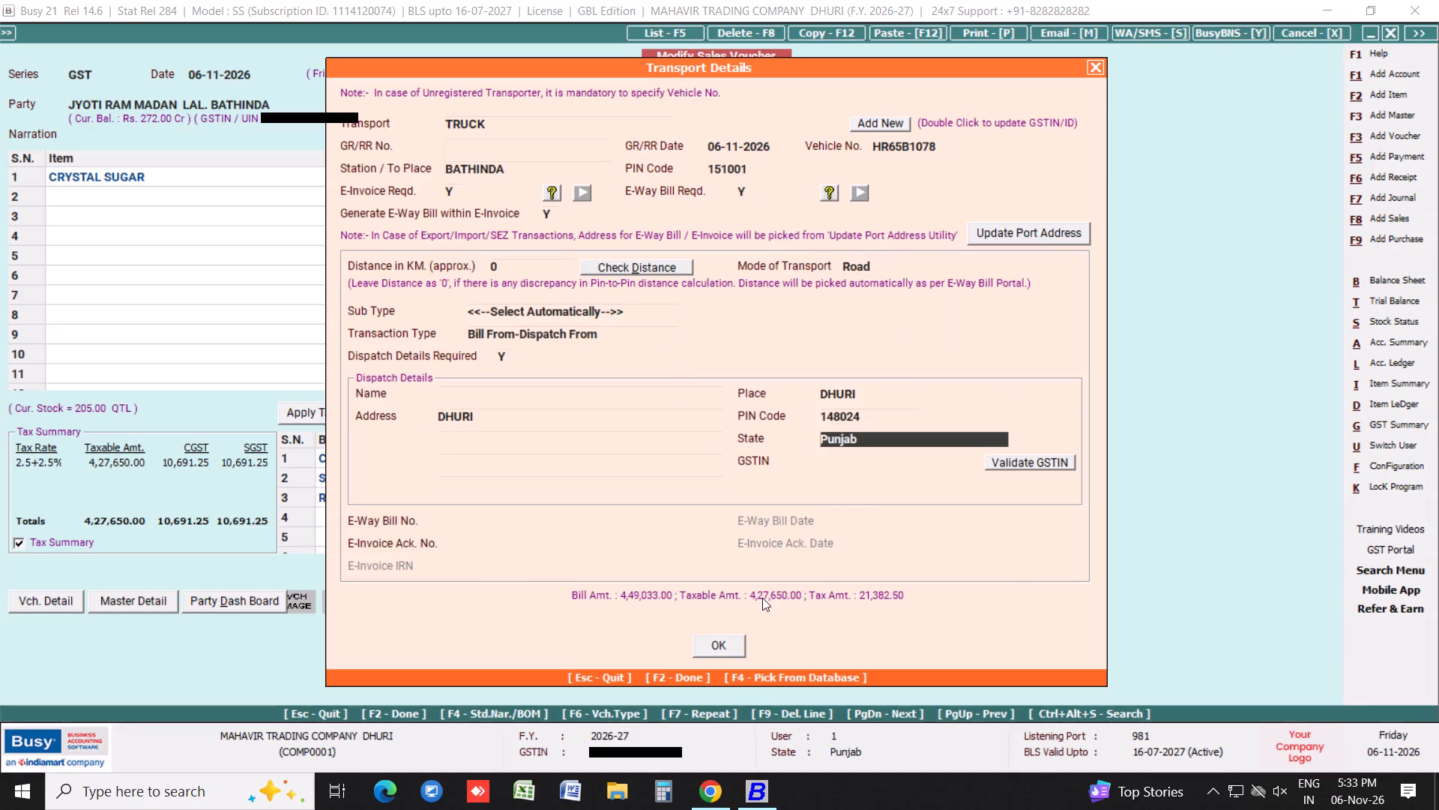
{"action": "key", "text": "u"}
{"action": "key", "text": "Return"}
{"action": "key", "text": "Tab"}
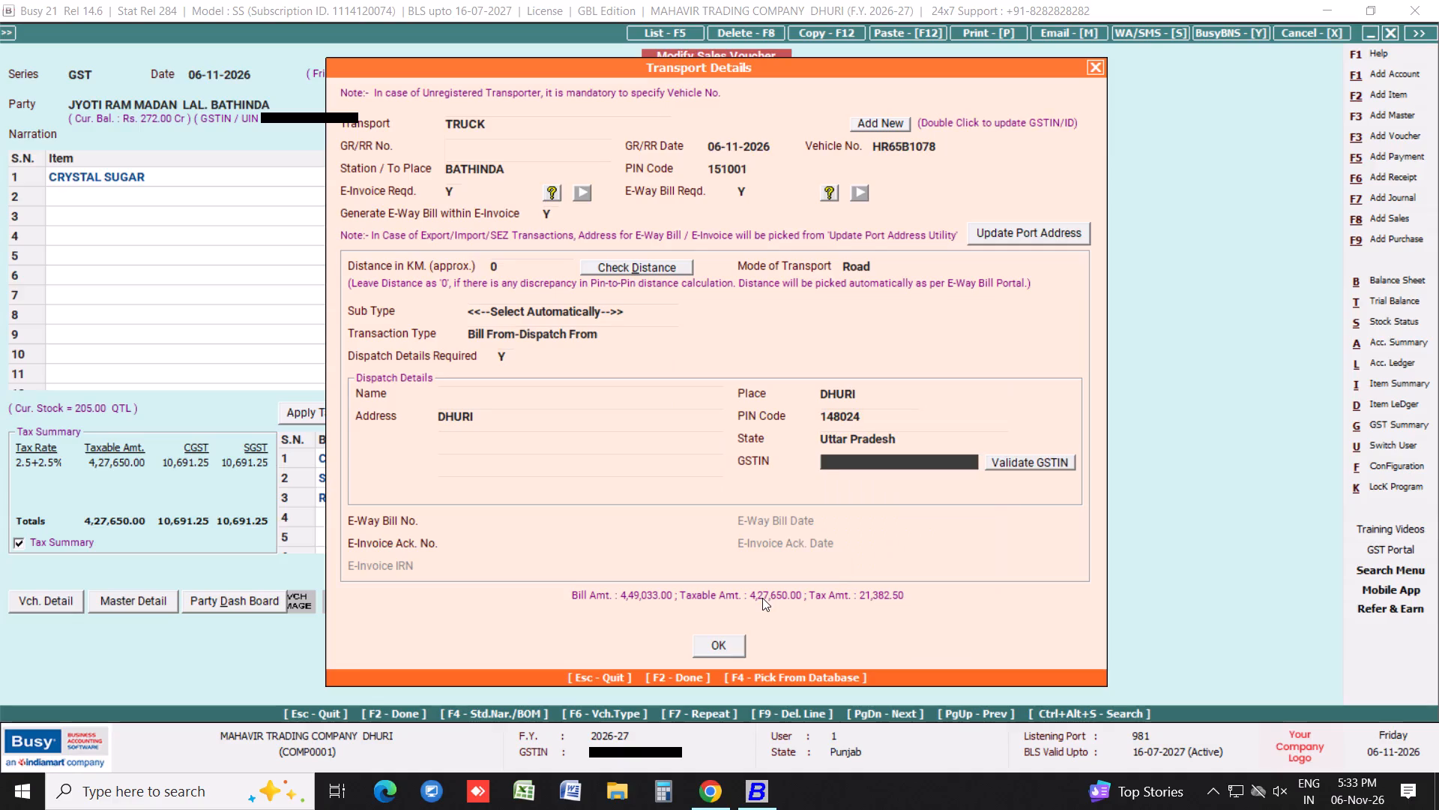
Enter the Superior Food Grains GSTIN in the dispatch details, validate it and update the dispatch name and address from the GSTIN record.
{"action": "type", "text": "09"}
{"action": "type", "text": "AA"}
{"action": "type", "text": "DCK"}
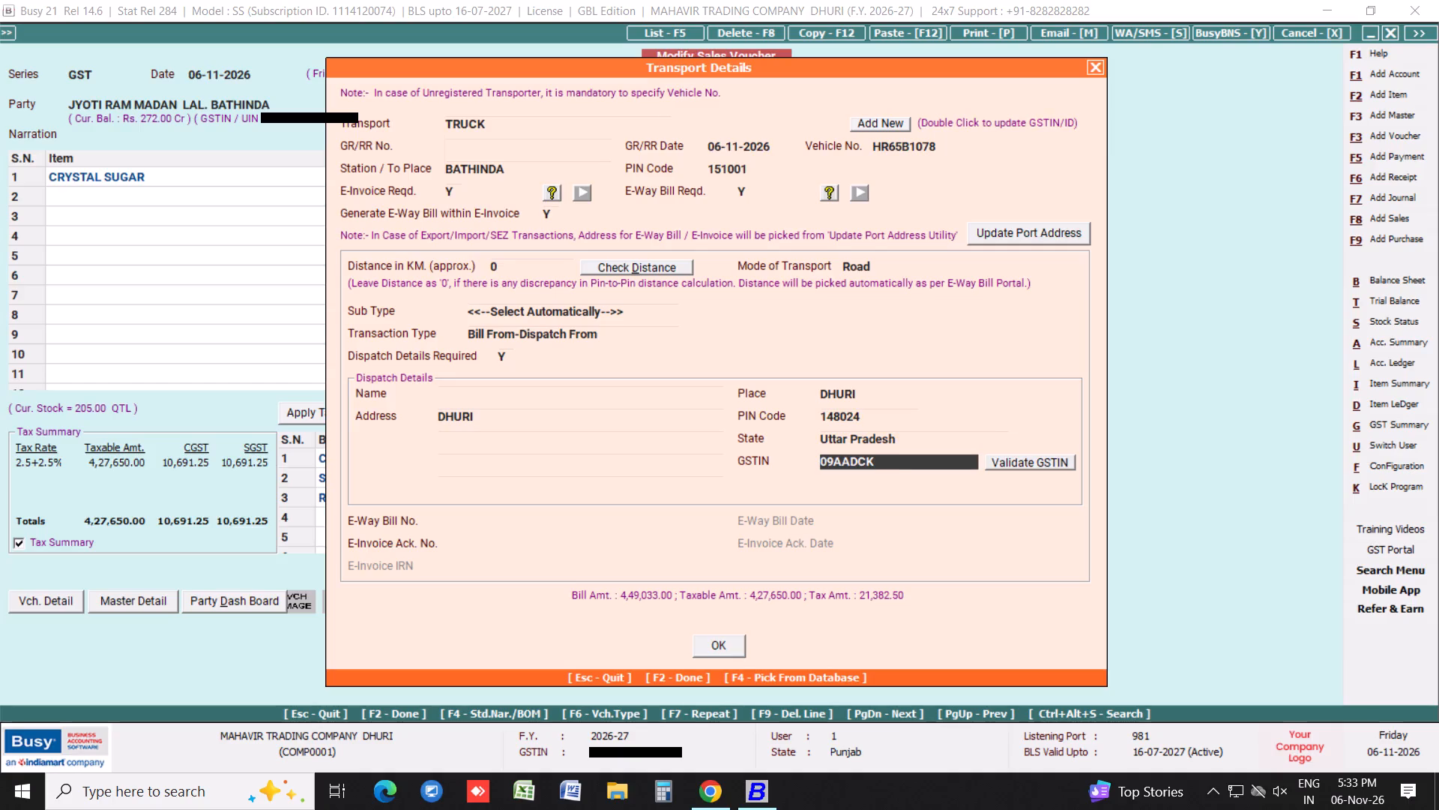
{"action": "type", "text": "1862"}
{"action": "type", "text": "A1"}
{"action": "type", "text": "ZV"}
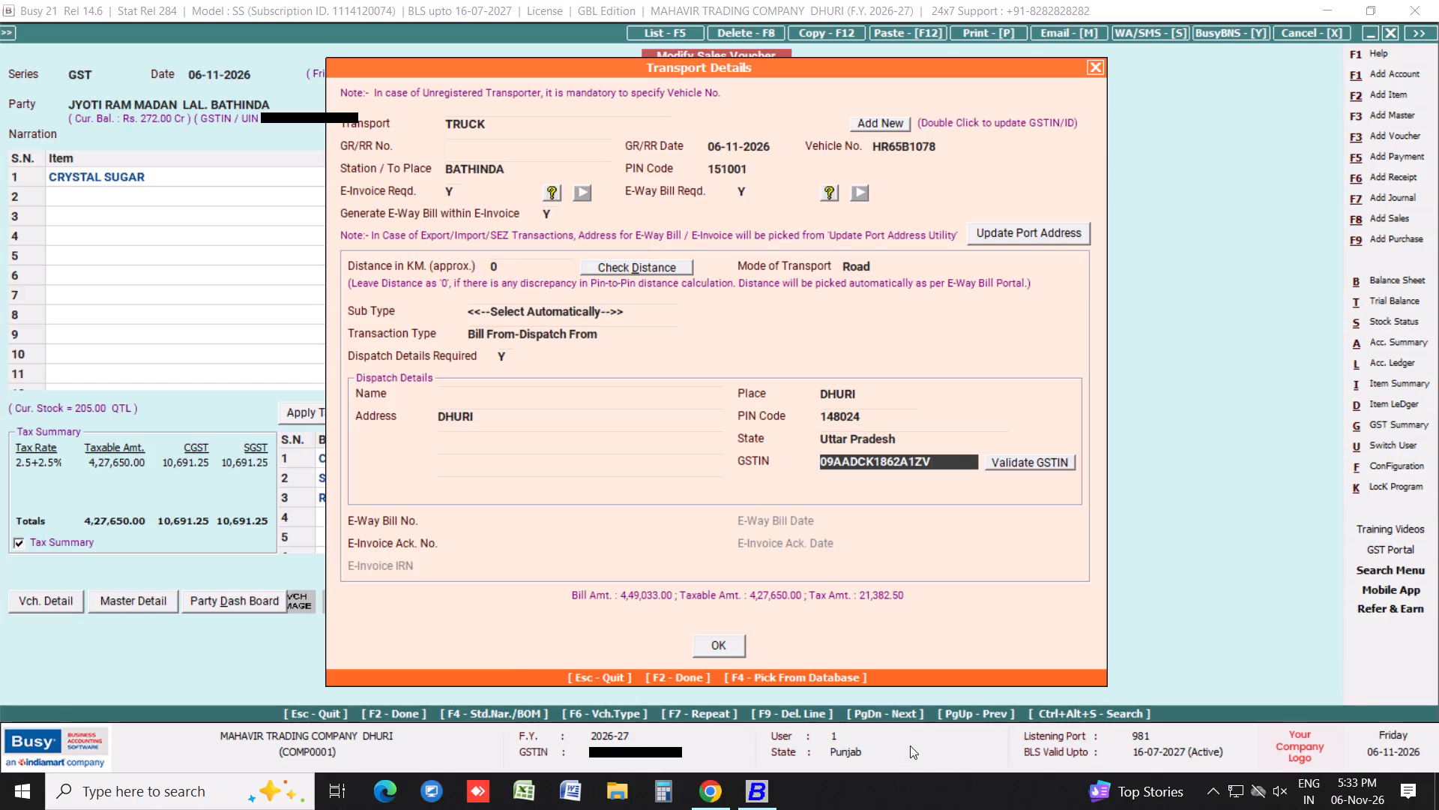
{"action": "left_click", "coordinate": [1036, 460]}
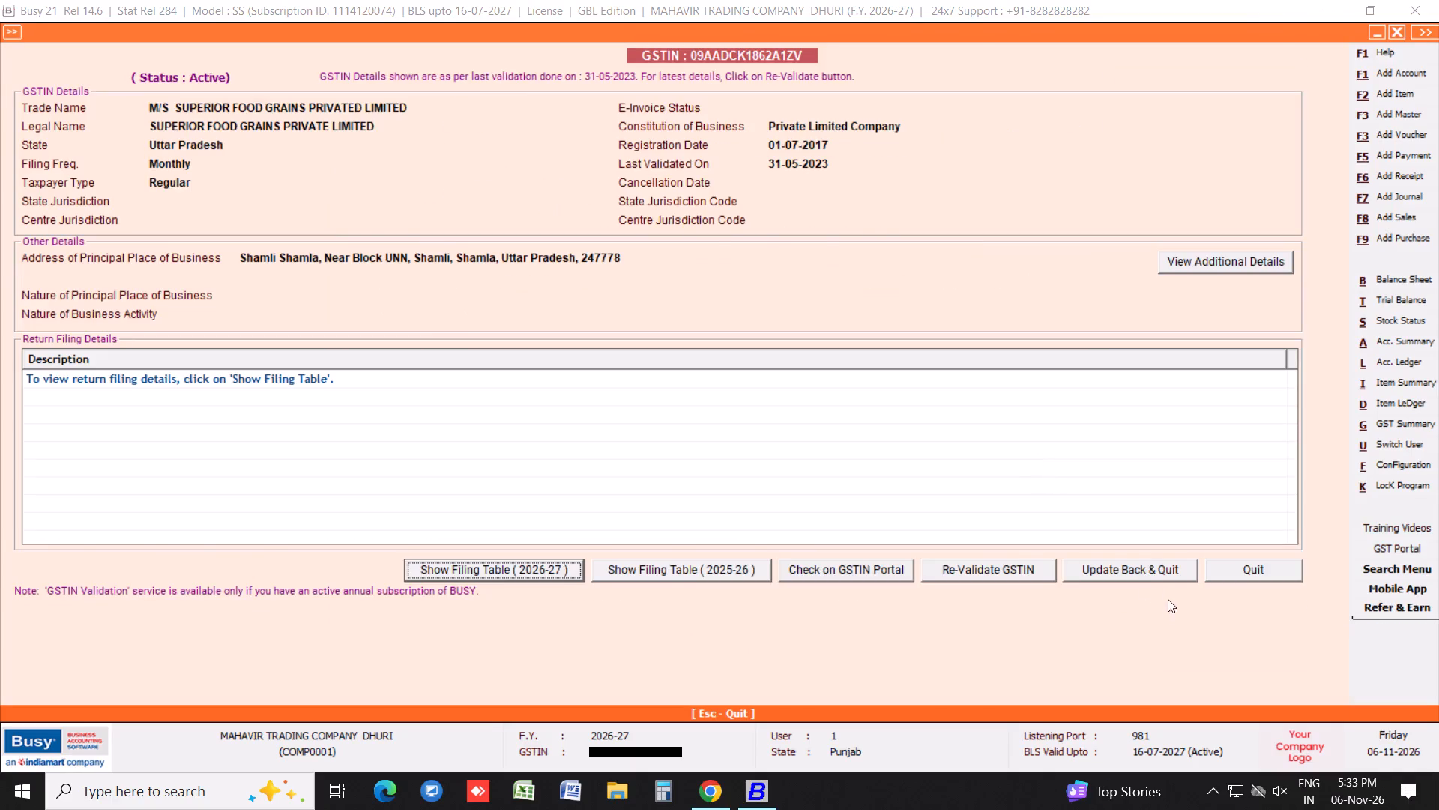
{"action": "left_click", "coordinate": [1137, 562]}
Accept the transport details, save voucher 854 and generate its e-invoice with the e-way bill included, with accounts shown by Name.
{"action": "left_click", "coordinate": [725, 634]}
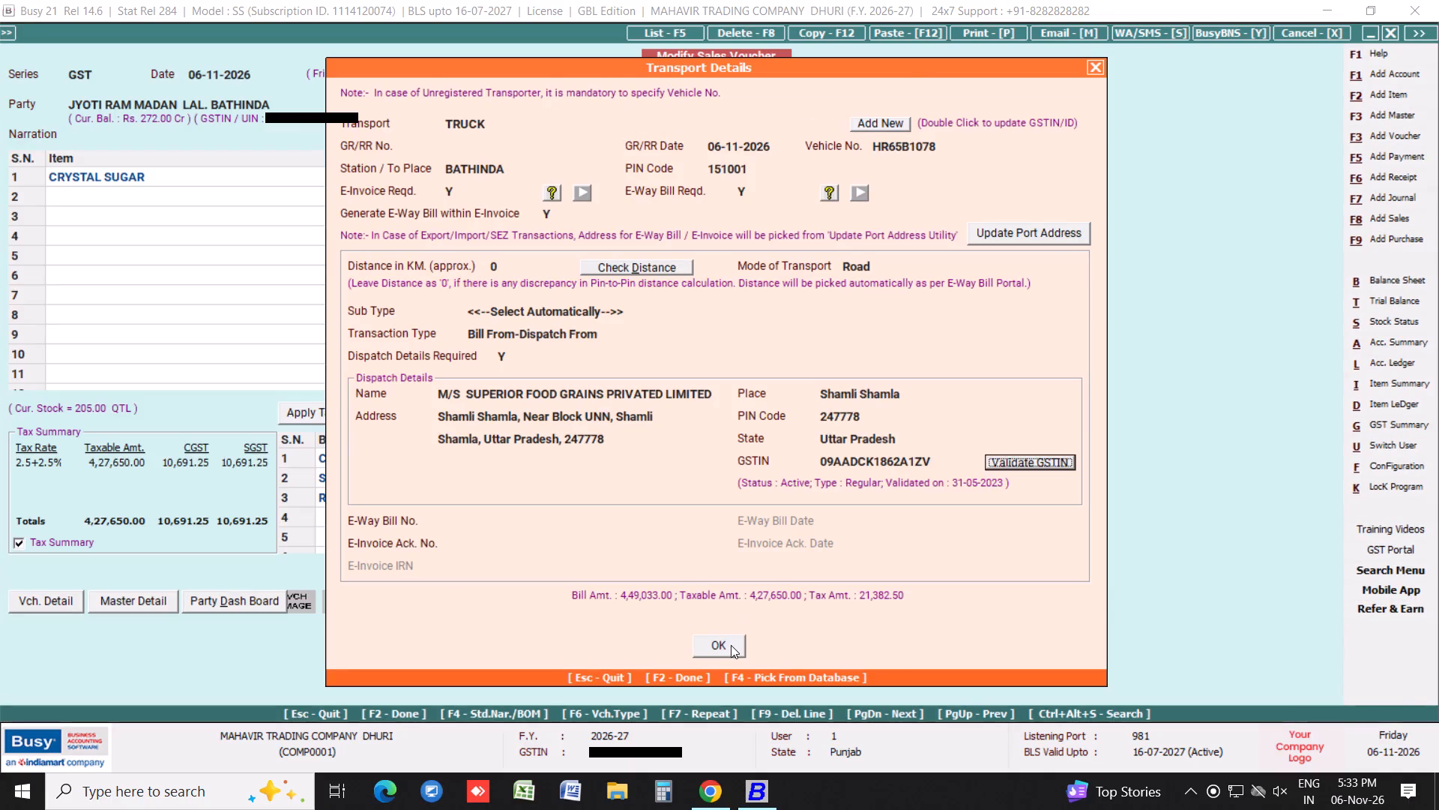
{"action": "left_click", "coordinate": [731, 645]}
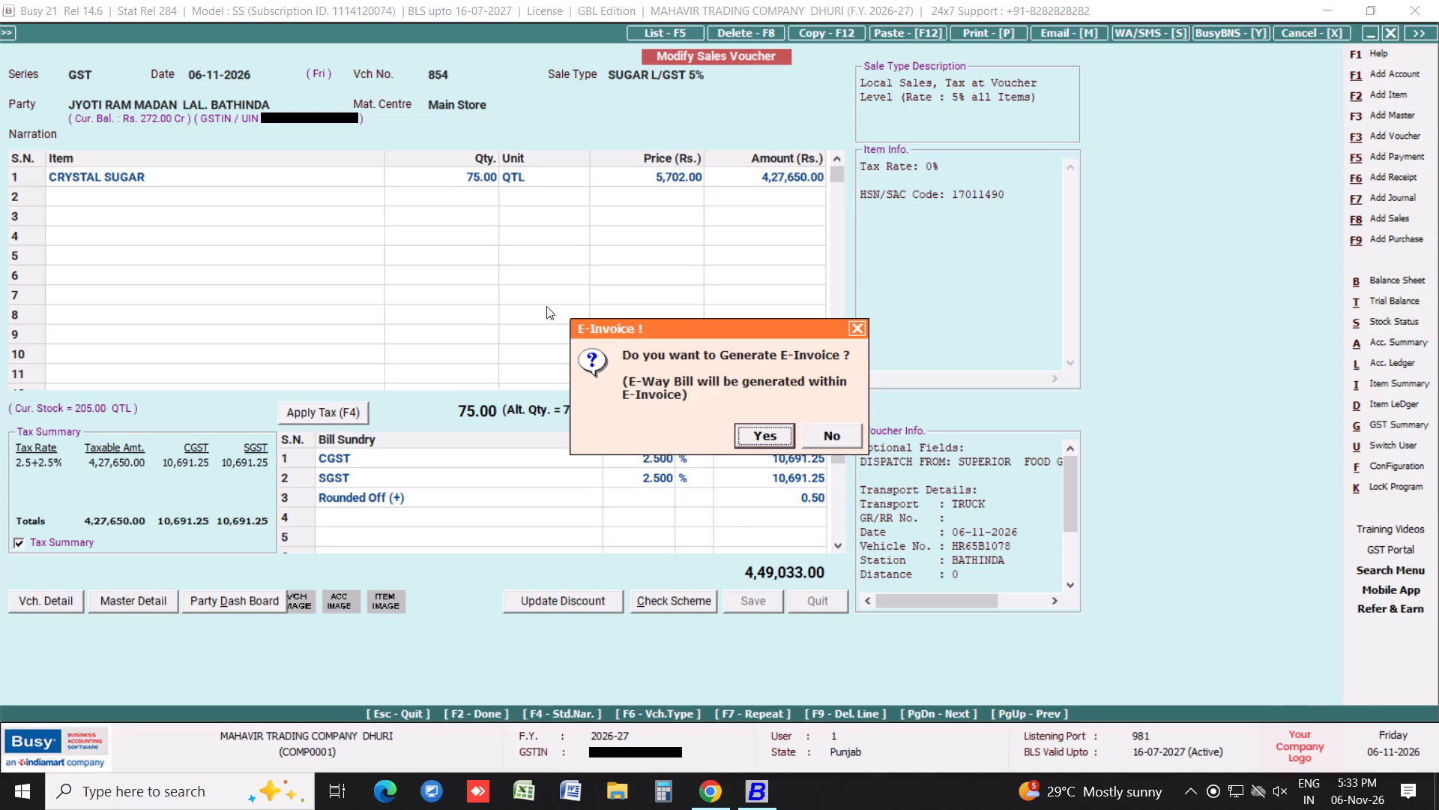
{"action": "left_click", "coordinate": [749, 434]}
{"action": "left_click", "coordinate": [616, 424]}
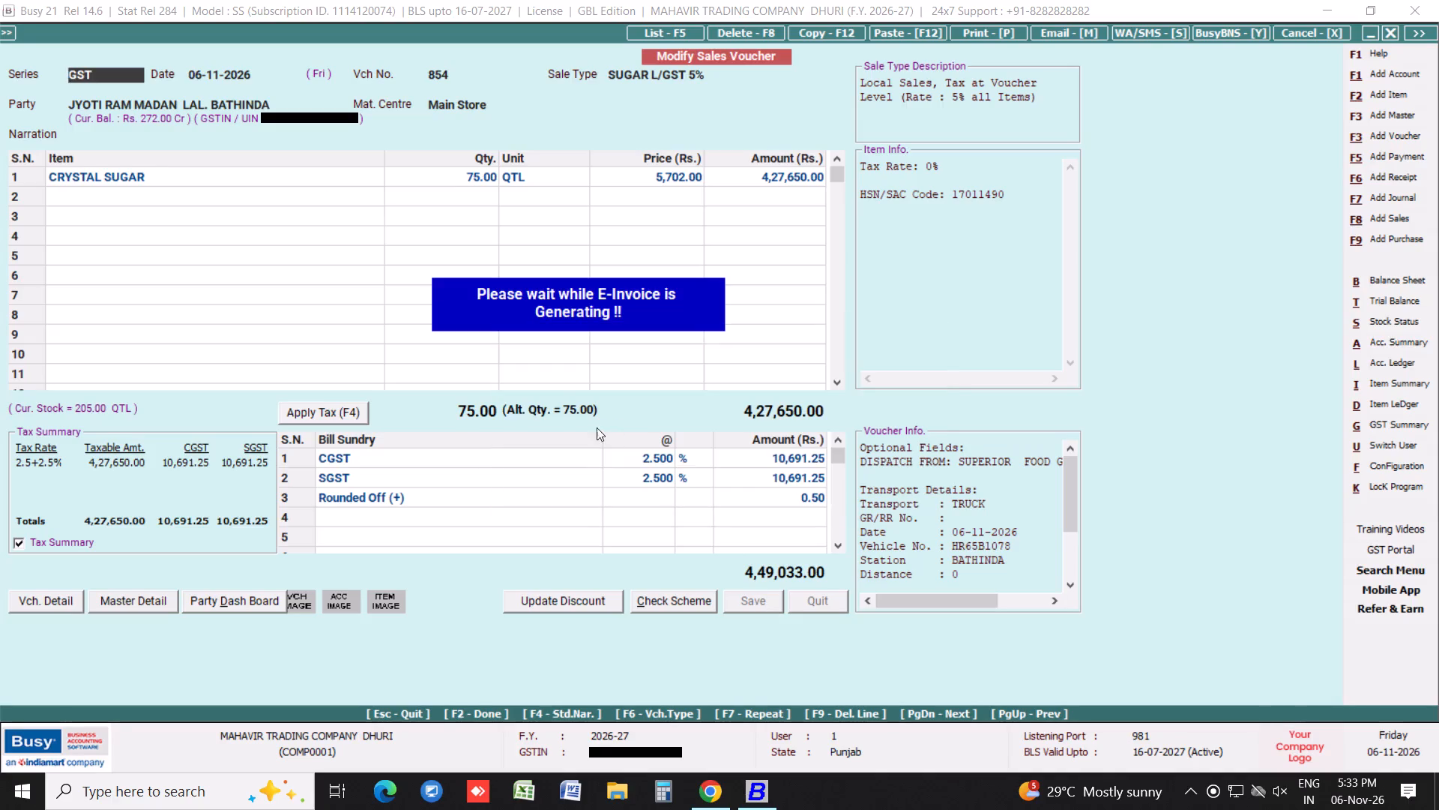
{"action": "left_click", "coordinate": [415, 341]}
{"action": "left_click", "coordinate": [630, 421]}
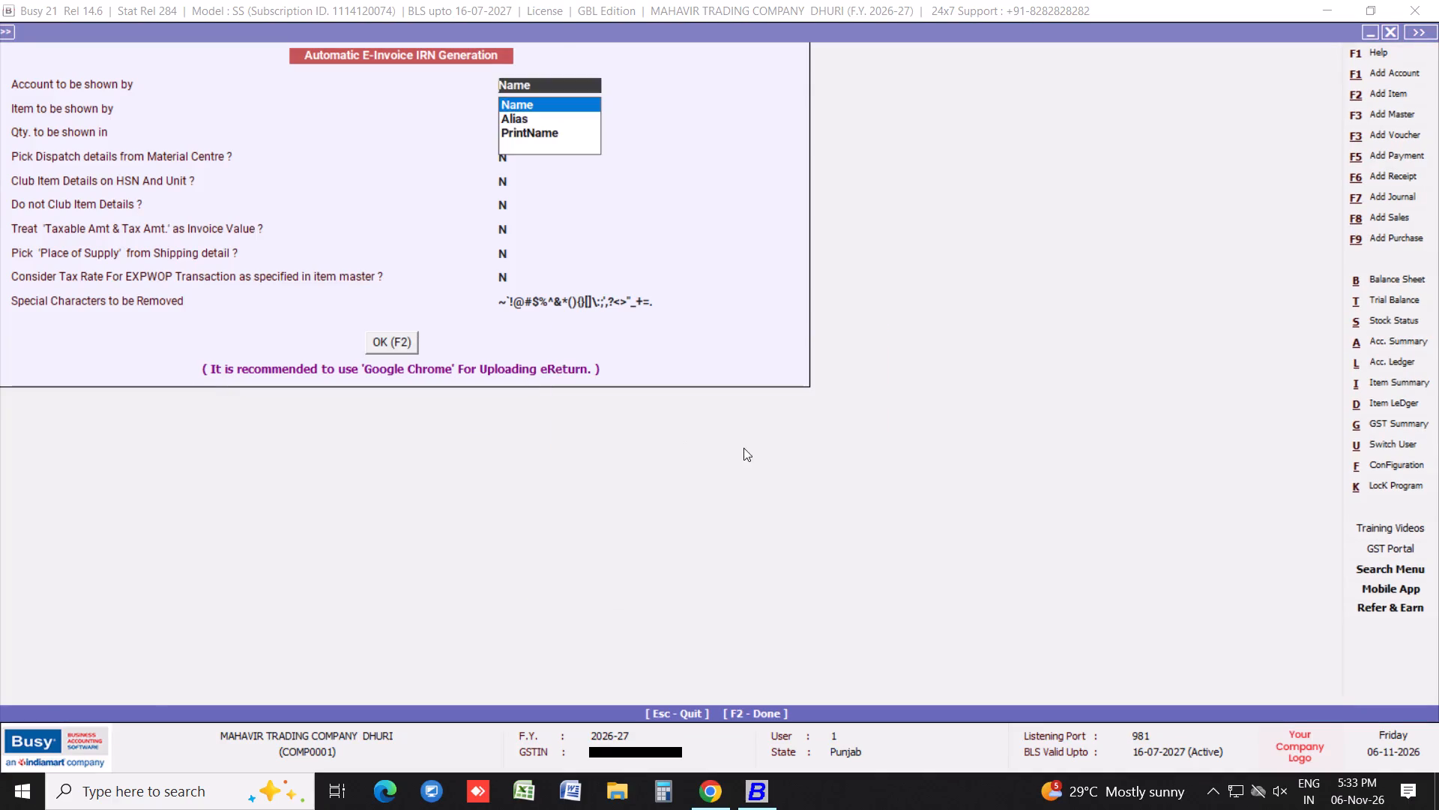
{"action": "key", "text": "Escape"}
{"action": "left_click", "coordinate": [833, 430]}
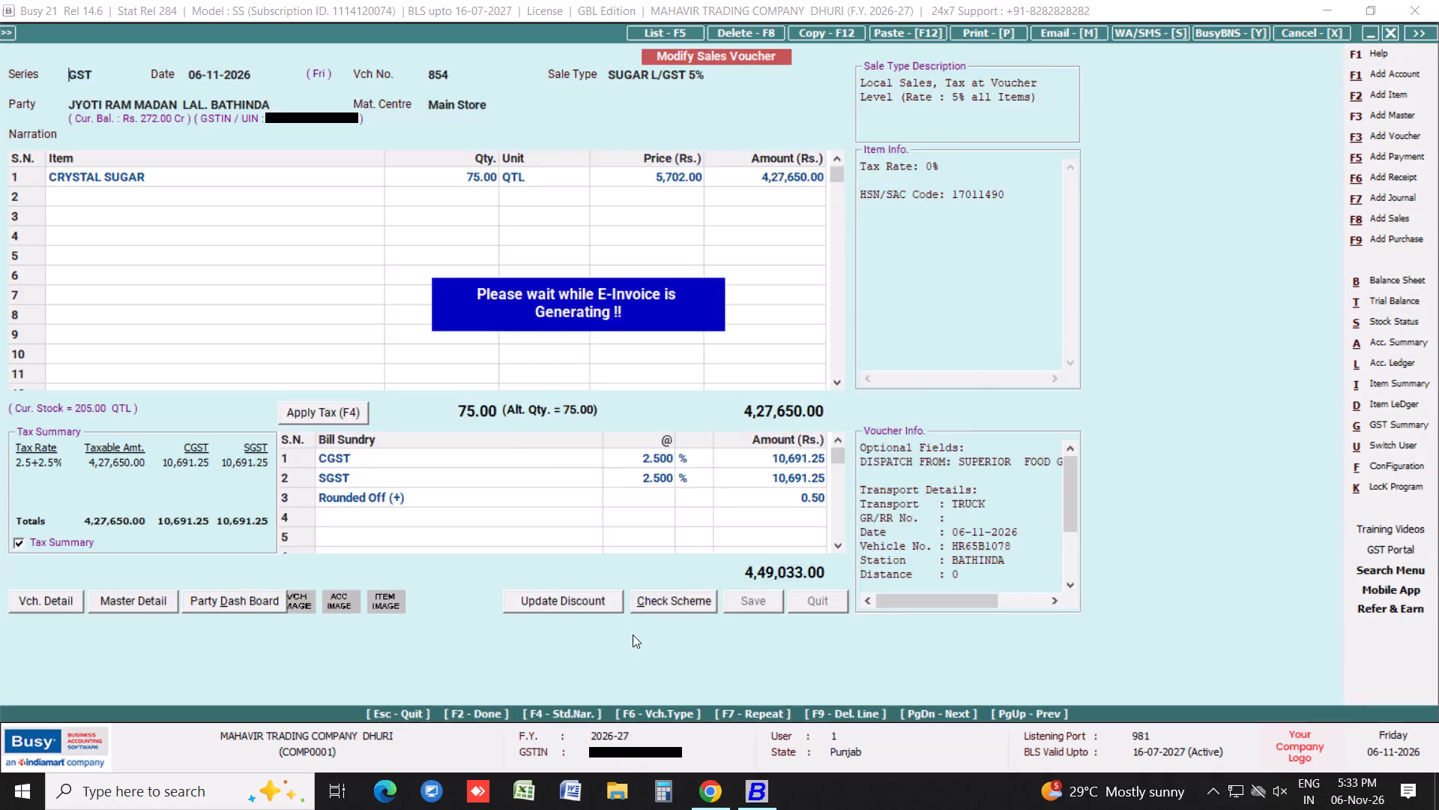
{"action": "left_click", "coordinate": [621, 631]}
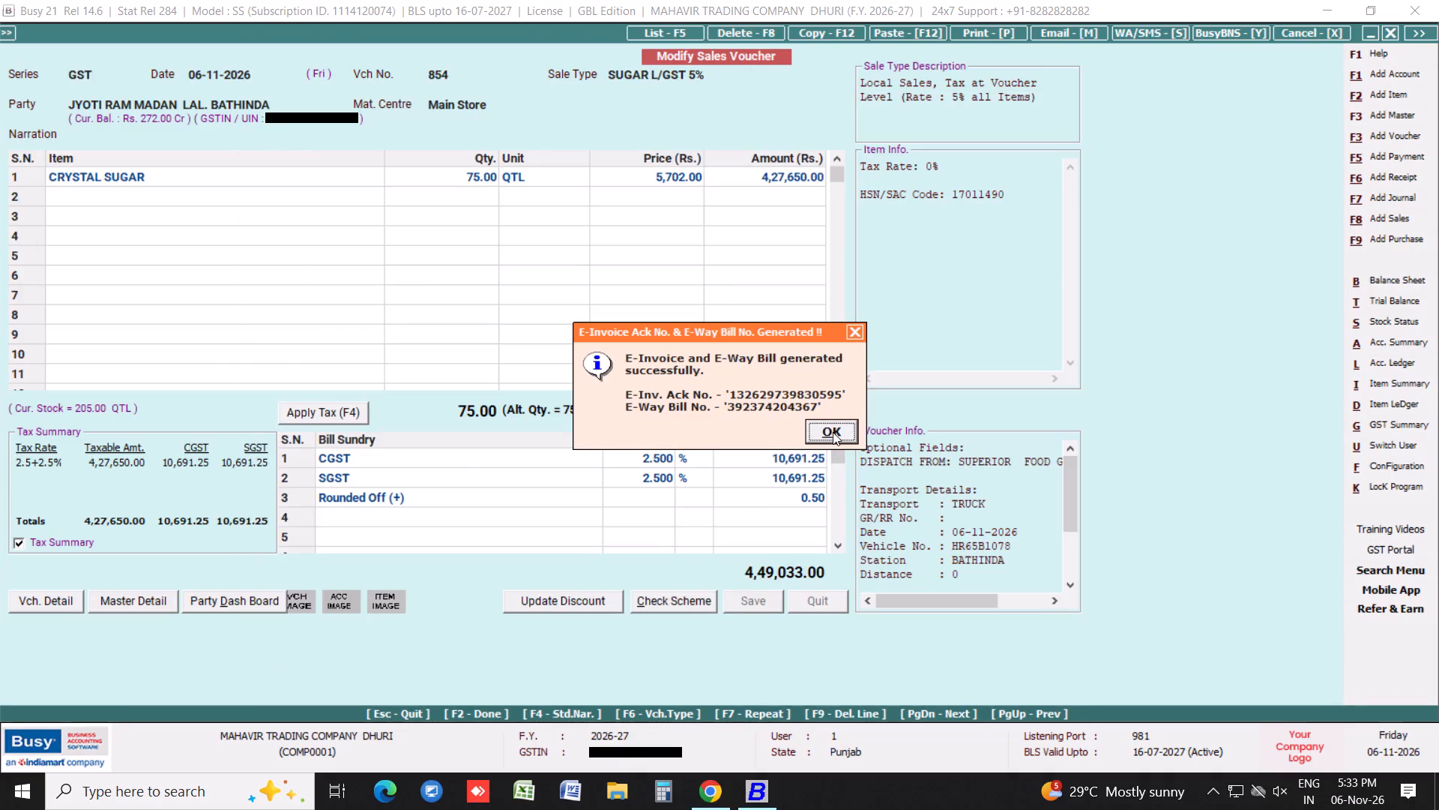
{"action": "left_click", "coordinate": [833, 432]}
{"action": "left_click", "coordinate": [847, 445]}
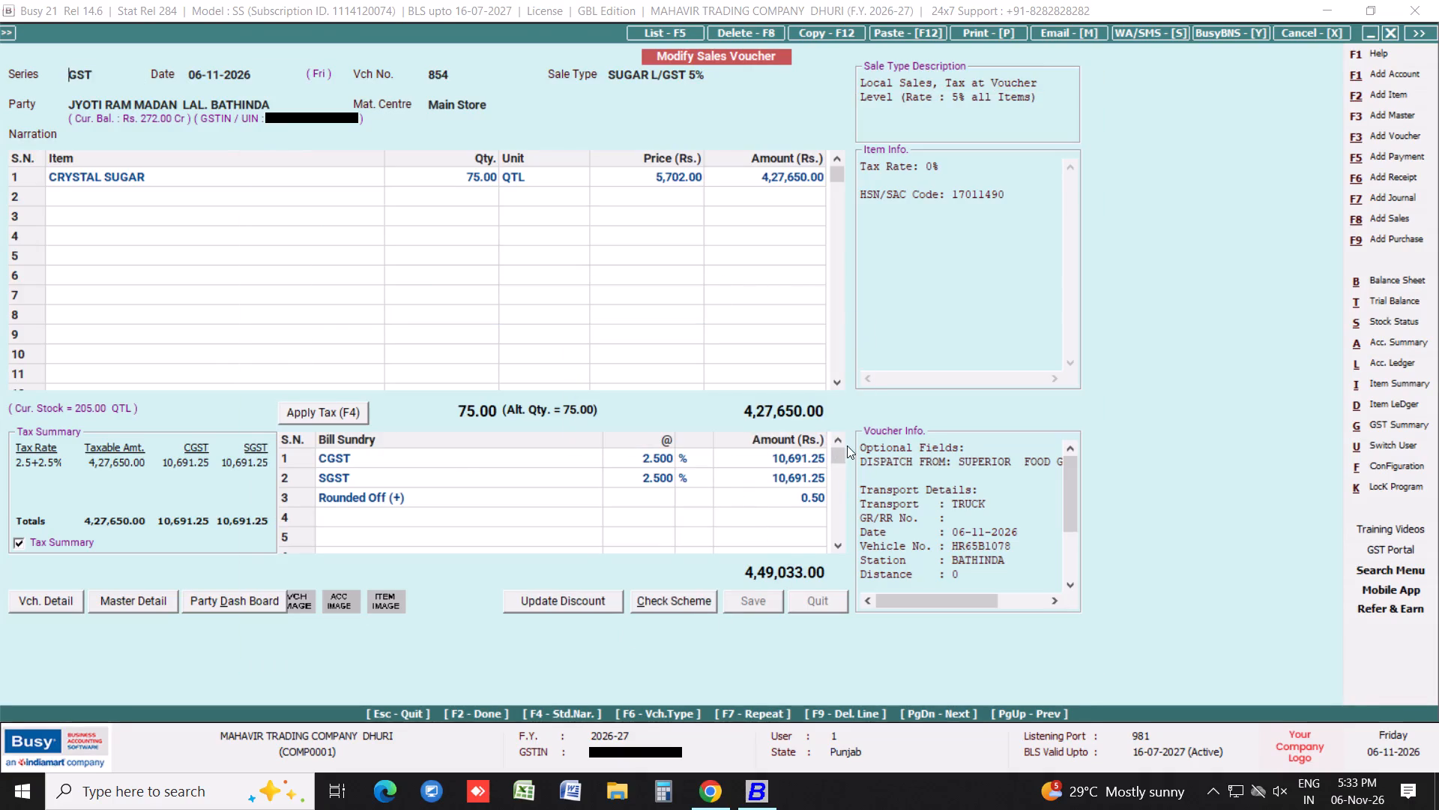
{"action": "left_click", "coordinate": [841, 442]}
Export one copy of voucher 854's invoice in the STAR format and open it as a PDF.
{"action": "left_click", "coordinate": [766, 437]}
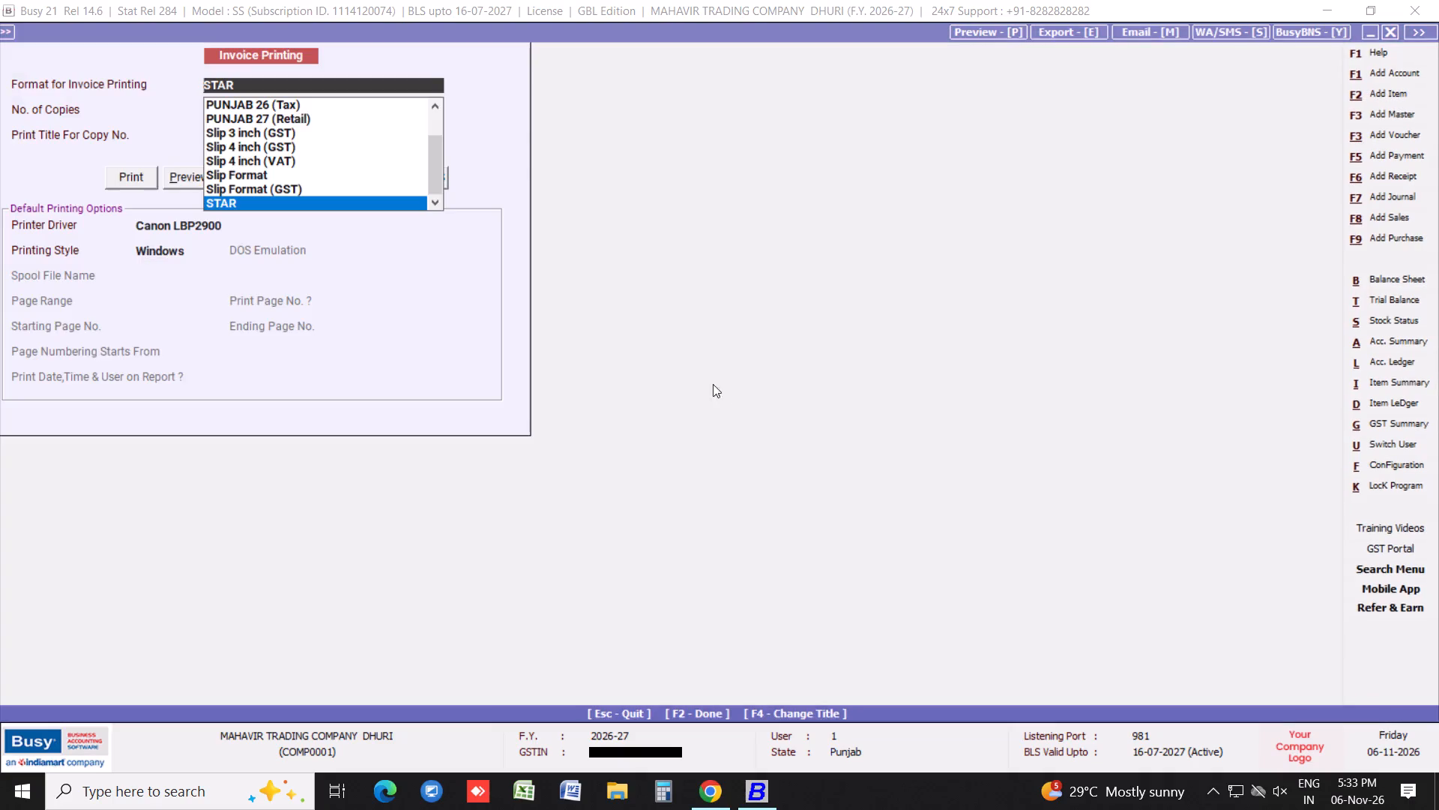
{"action": "key", "text": "Return"}
{"action": "key", "text": "Tab"}
{"action": "left_click", "coordinate": [239, 181]}
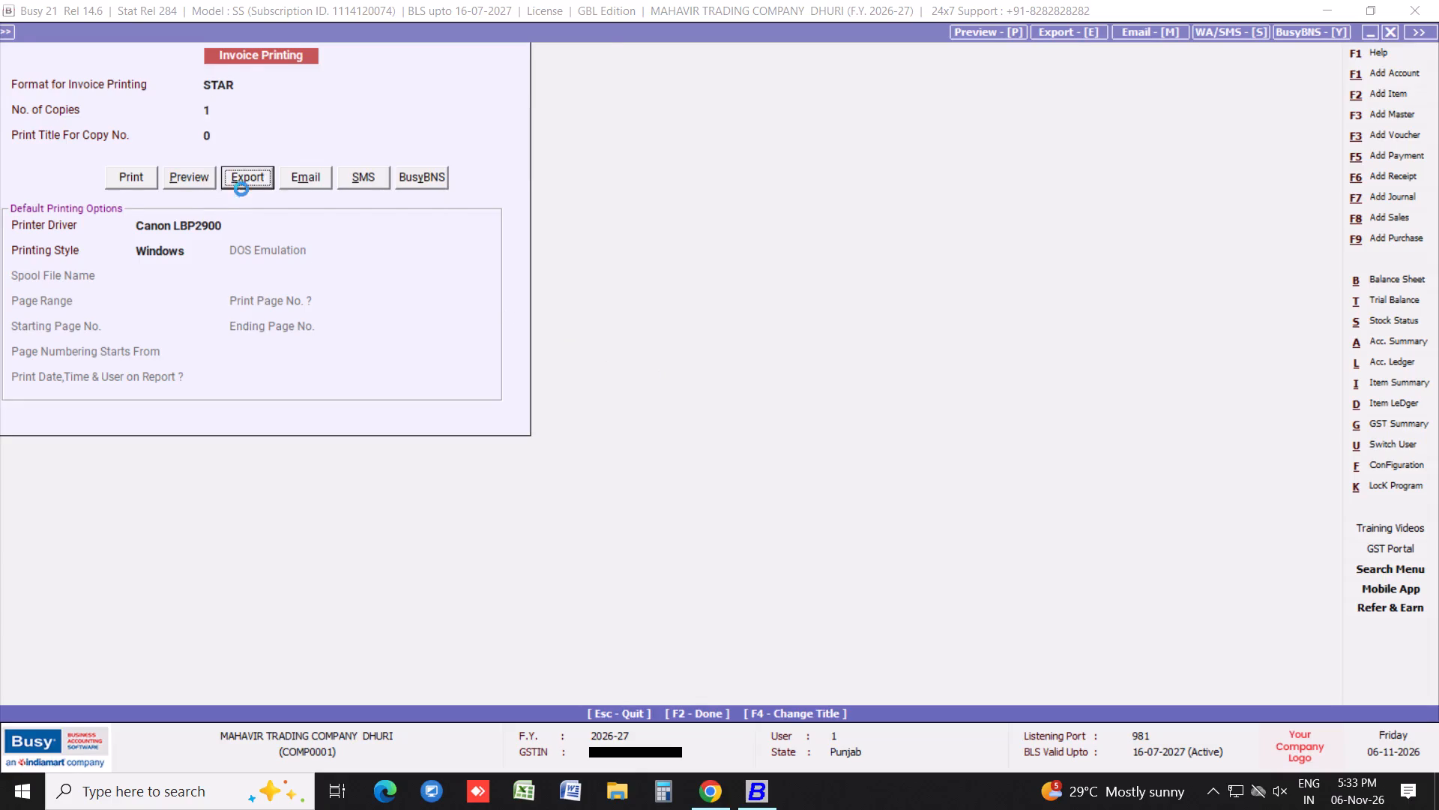
{"action": "left_click", "coordinate": [255, 325]}
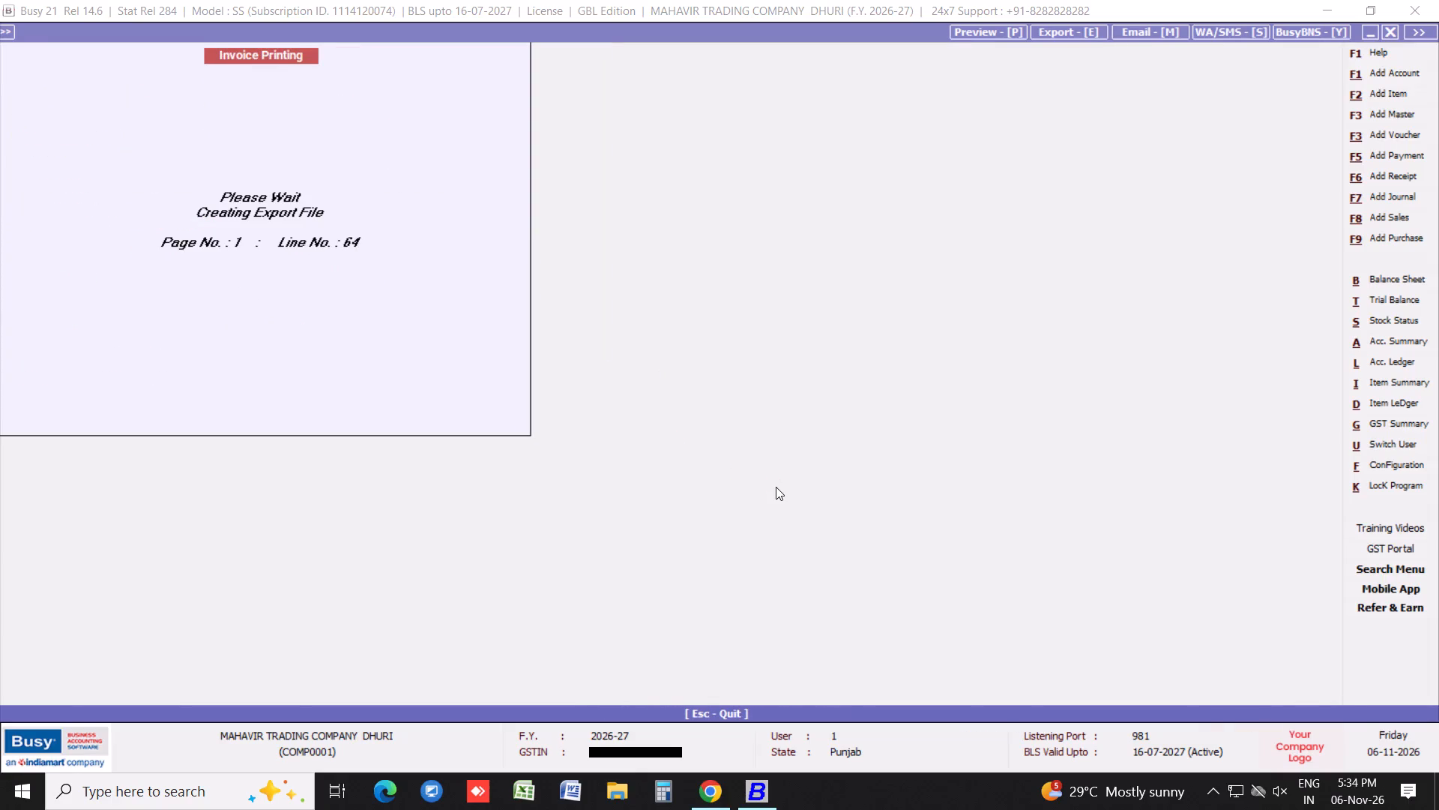
{"action": "key", "text": "Return"}
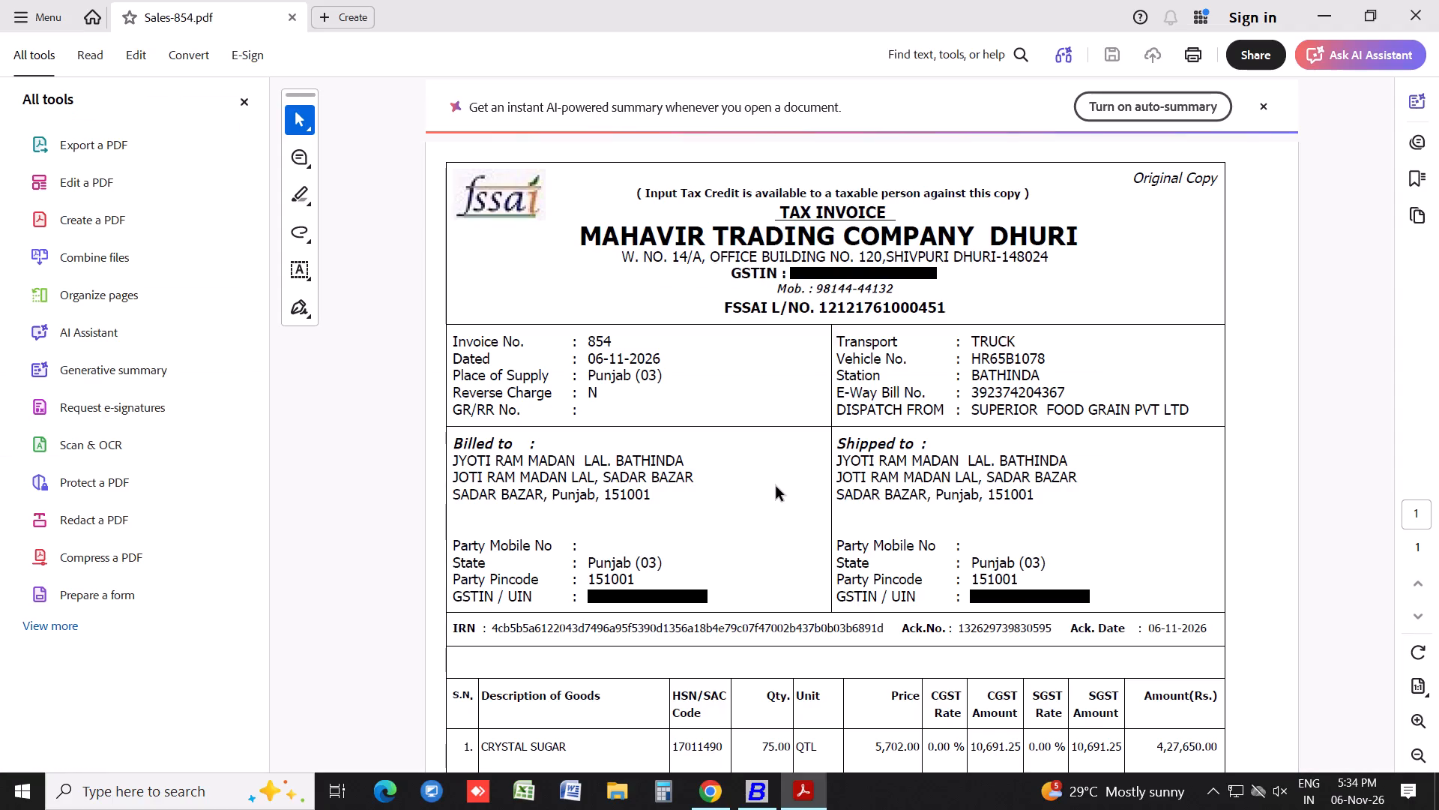
Print the Sales-854.pdf invoice on the Canon LBP2900.
{"action": "key", "text": "ctrl+p"}
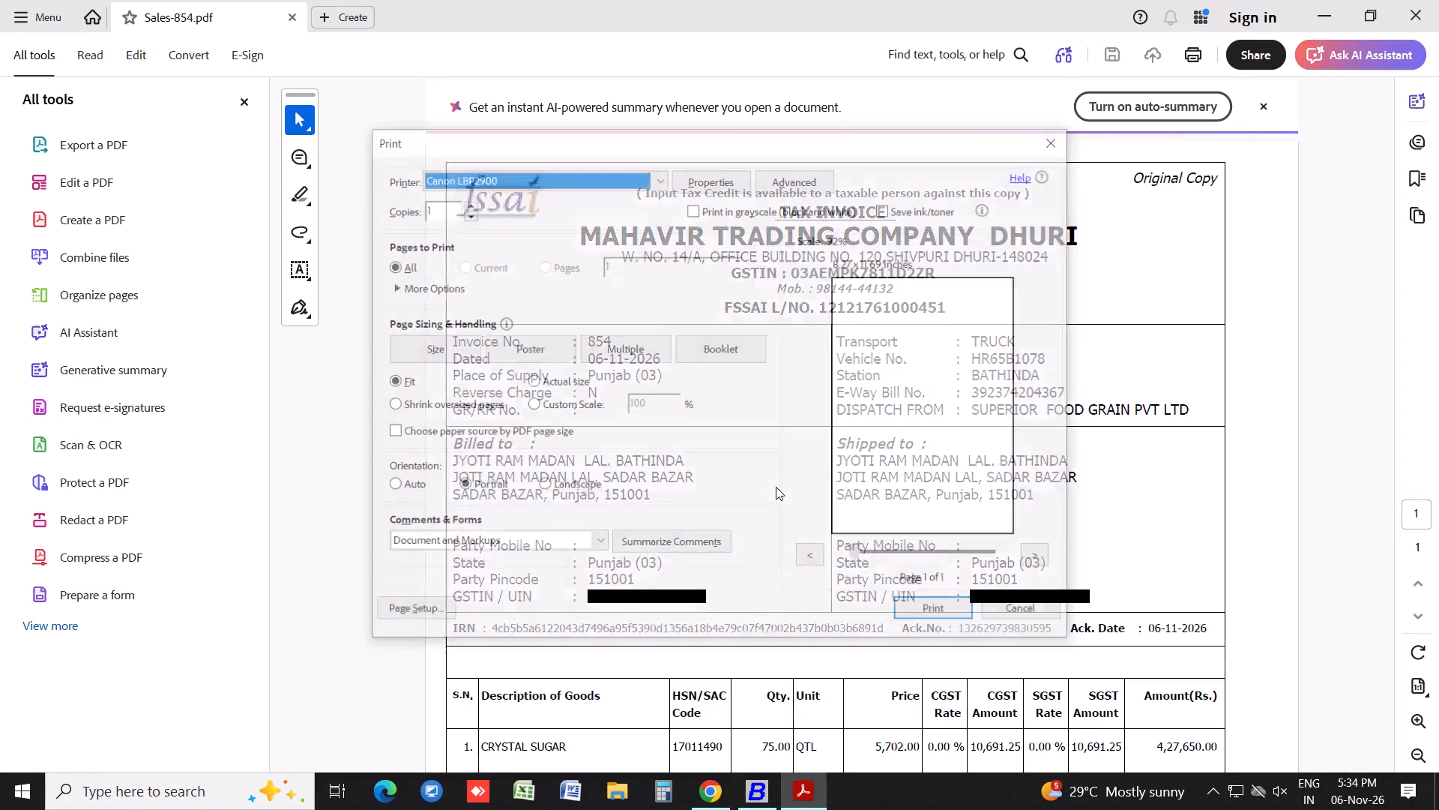
{"action": "key", "text": "Return"}
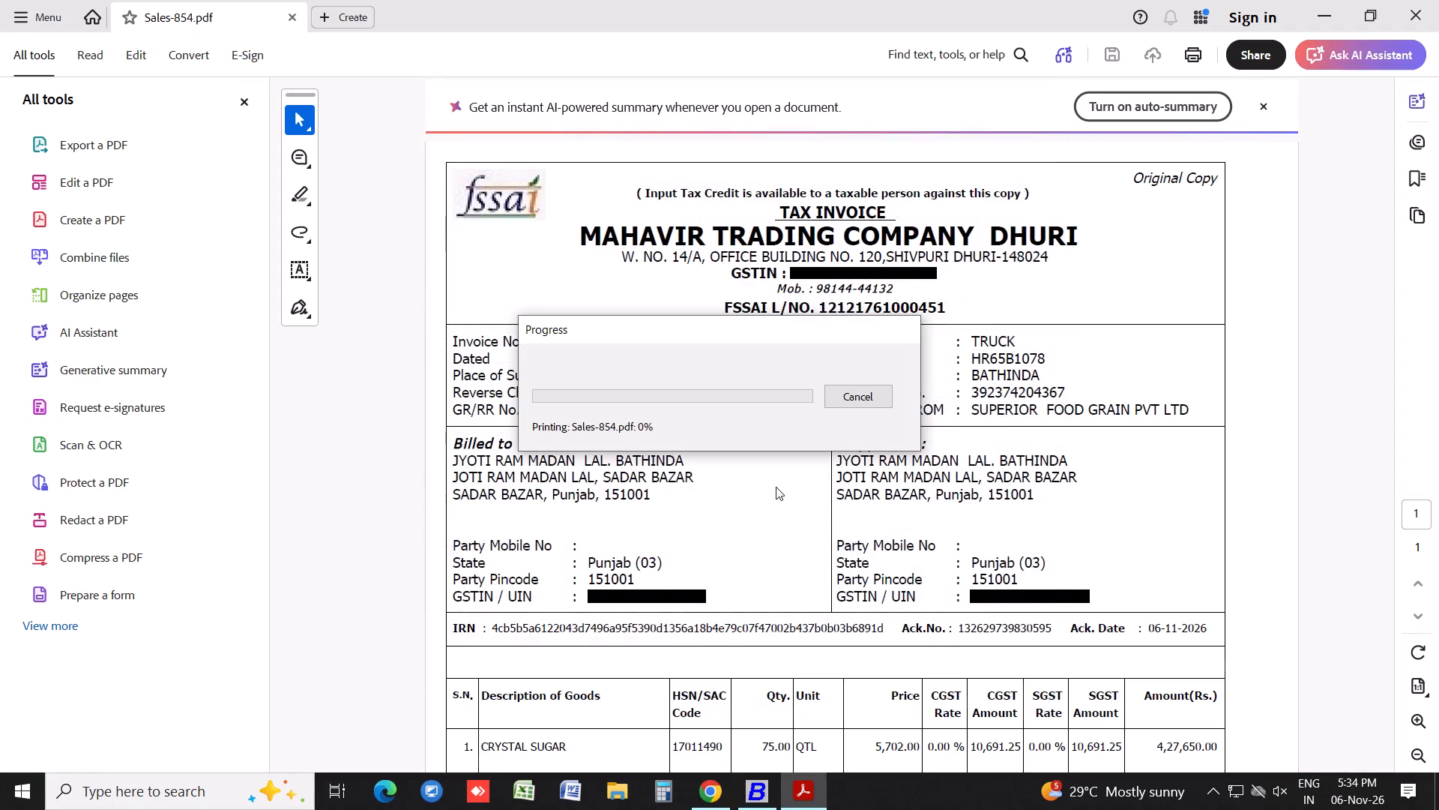
Switch back to Busy, leave the sales voucher list and start a new GST series sales voucher dated 06-11-2026, number 855.
{"action": "left_click", "coordinate": [754, 809]}
{"action": "key", "text": "Escape"}
{"action": "key", "text": "Escape"}
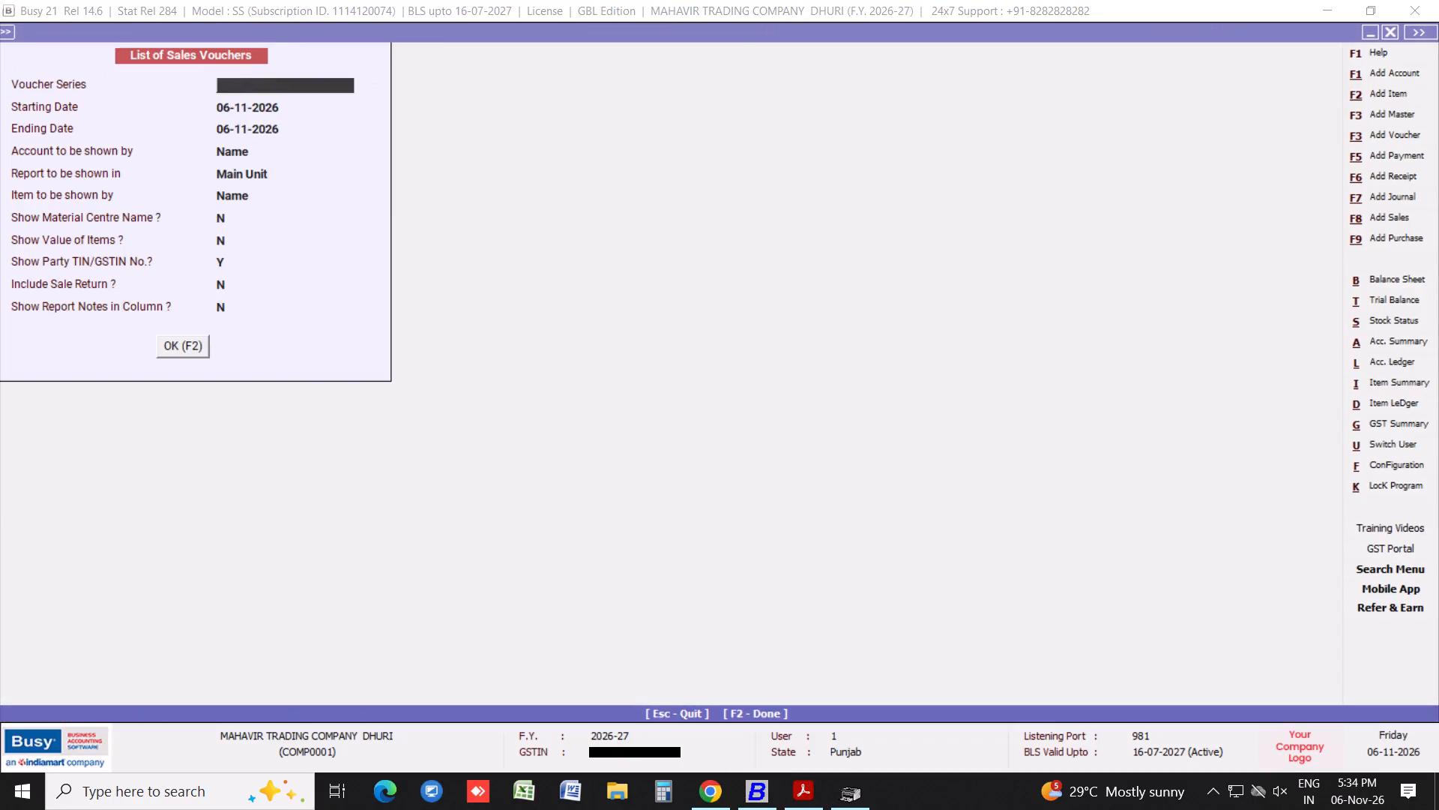
{"action": "key", "text": "Escape"}
{"action": "key", "text": "Escape"}
{"action": "left_click", "coordinate": [227, 64]}
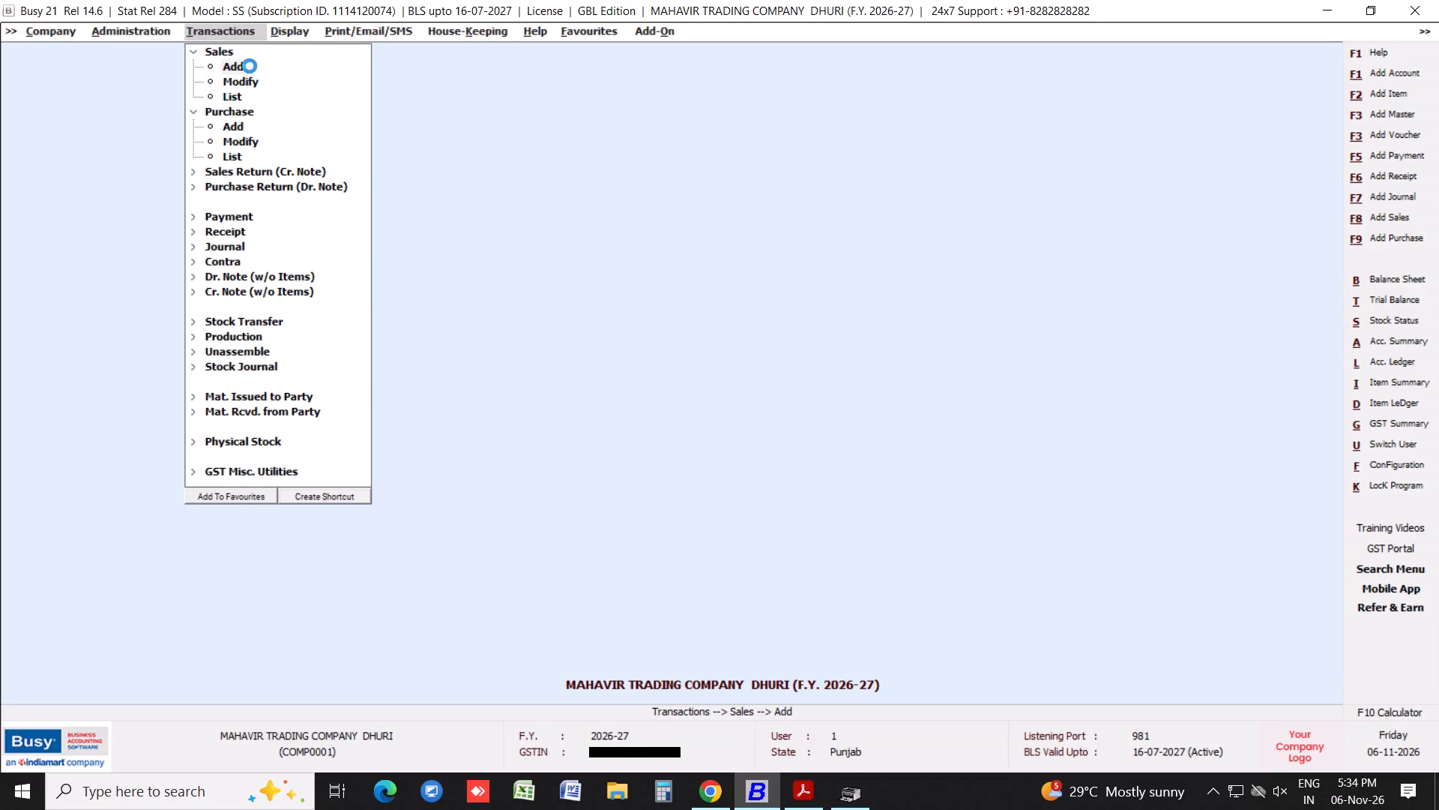
{"action": "key", "text": "Return"}
{"action": "key", "text": "Tab"}
{"action": "key", "text": "Return"}
{"action": "key", "text": "Tab"}
{"action": "key", "text": "Return"}
{"action": "key", "text": "Tab"}
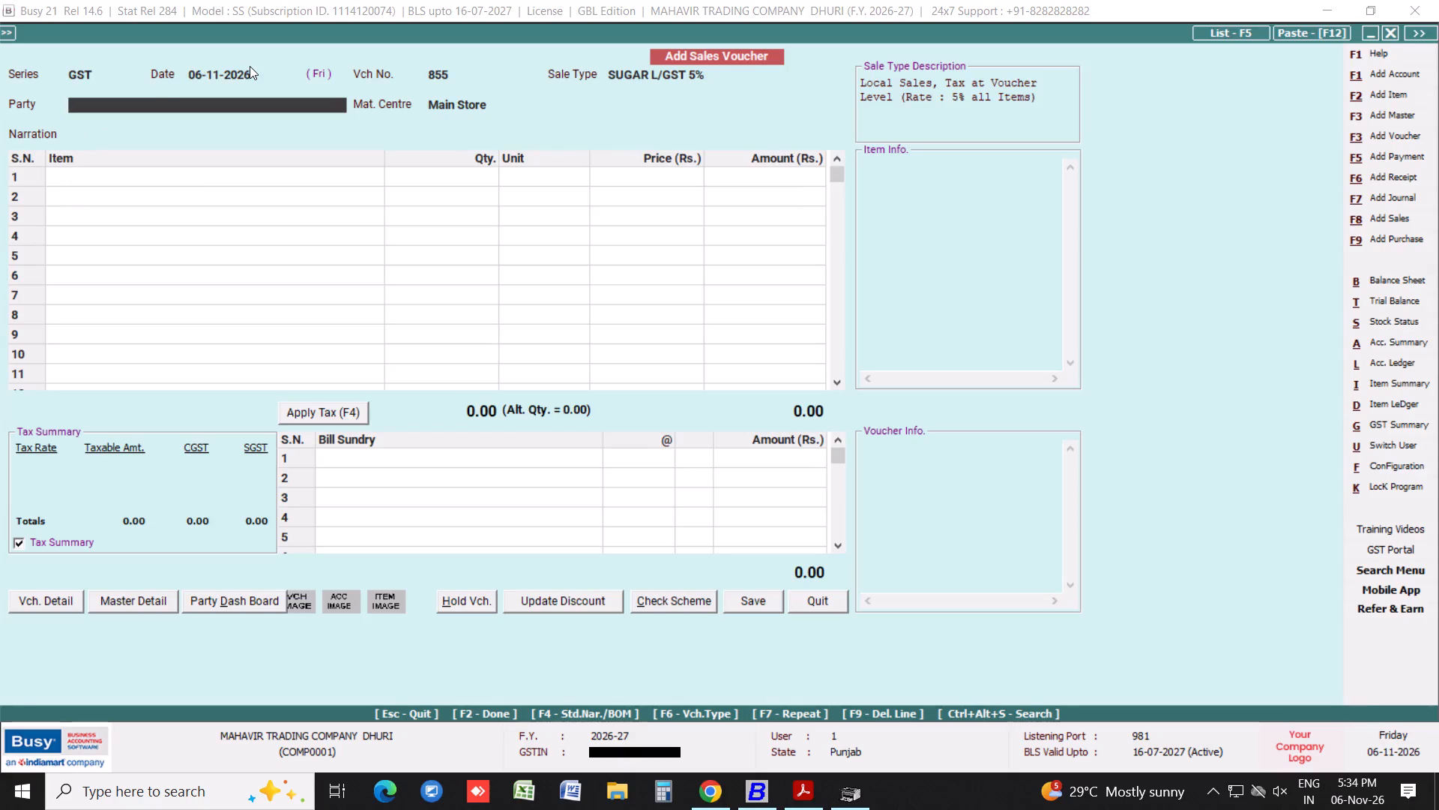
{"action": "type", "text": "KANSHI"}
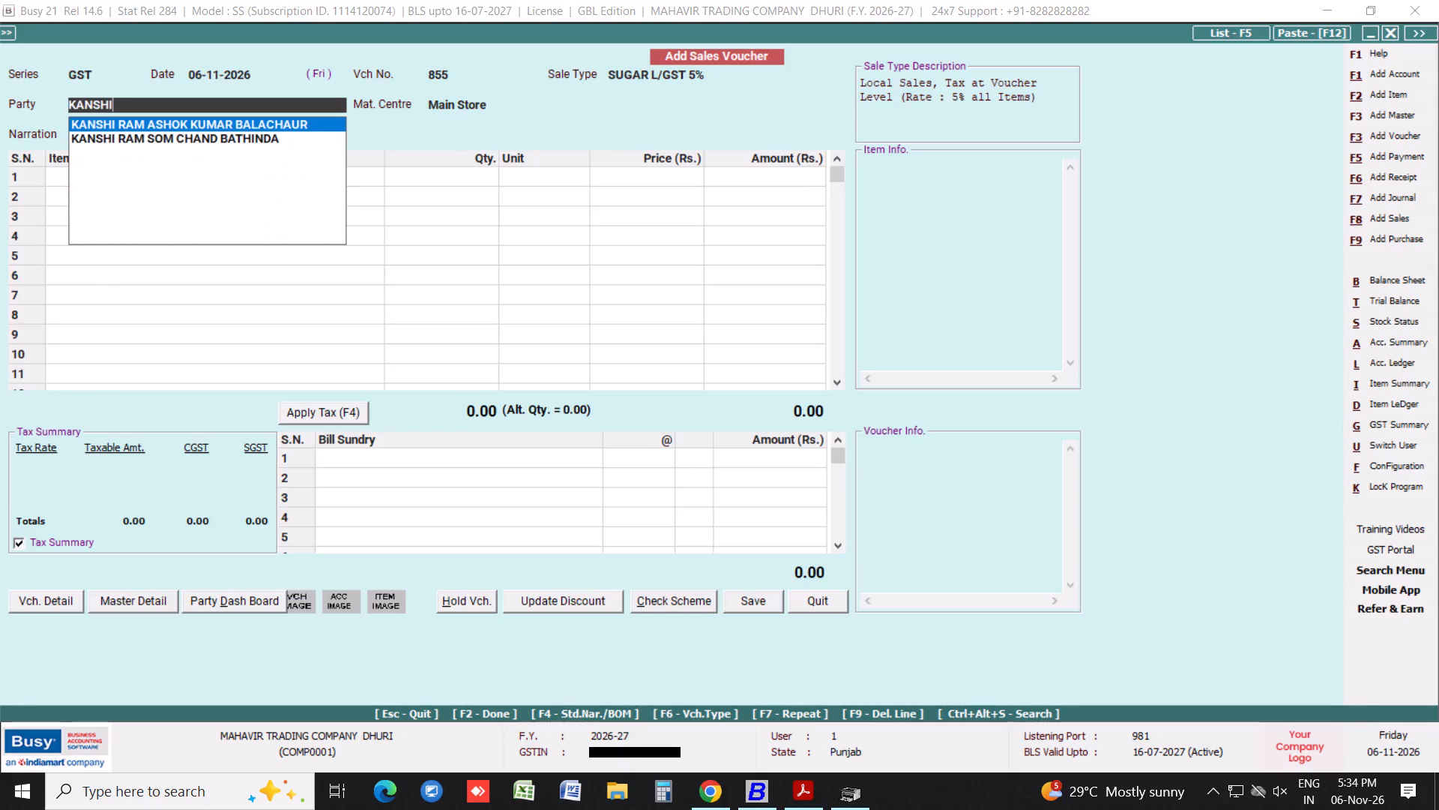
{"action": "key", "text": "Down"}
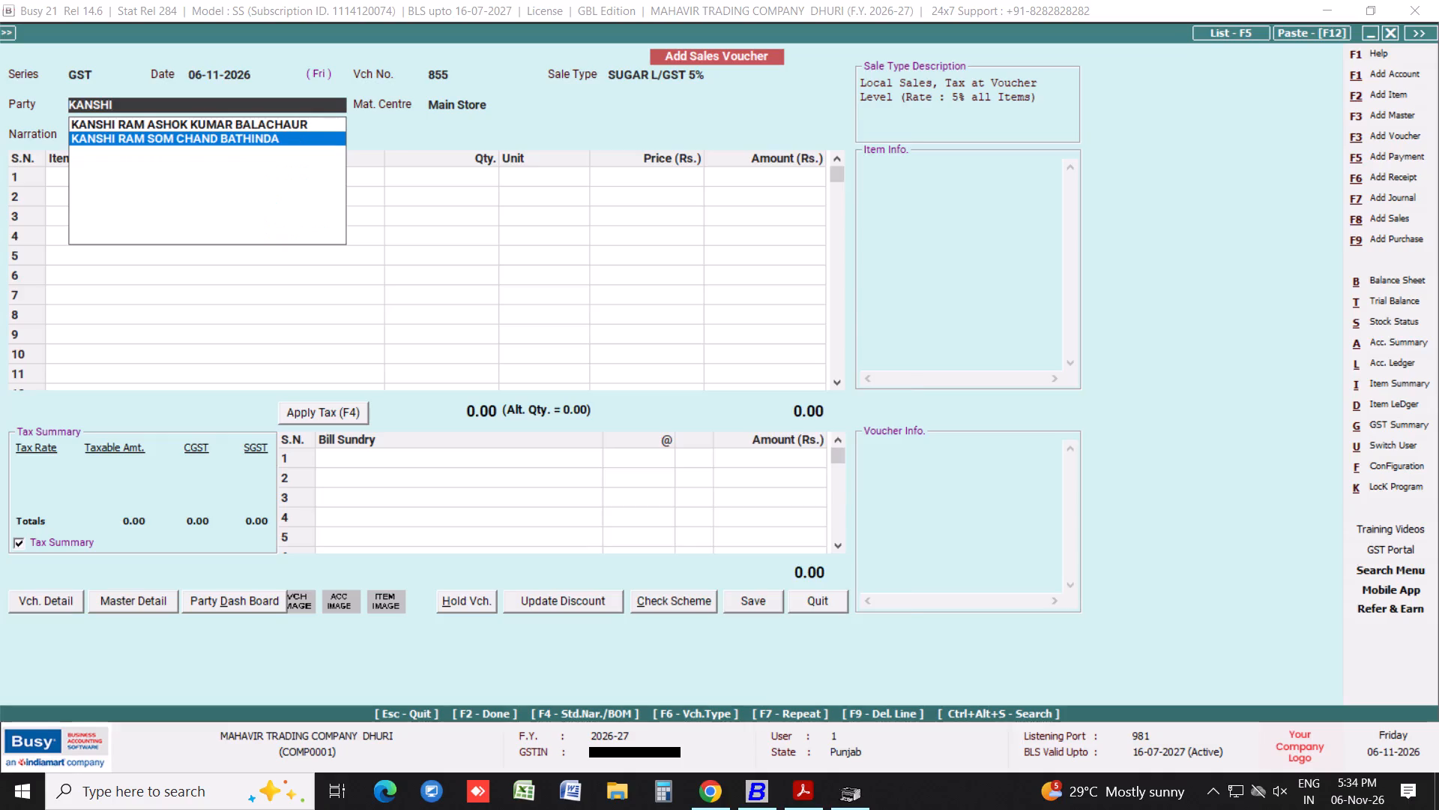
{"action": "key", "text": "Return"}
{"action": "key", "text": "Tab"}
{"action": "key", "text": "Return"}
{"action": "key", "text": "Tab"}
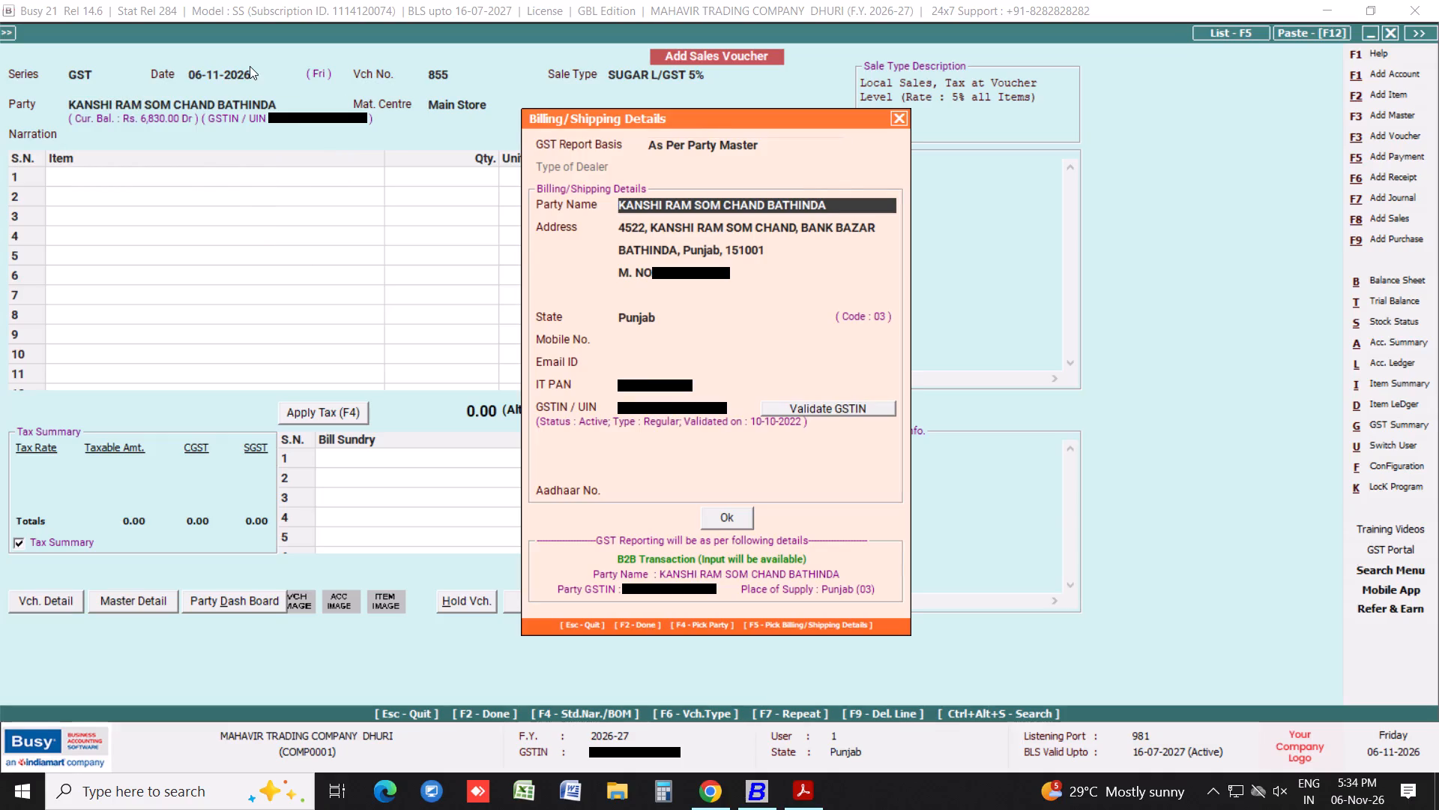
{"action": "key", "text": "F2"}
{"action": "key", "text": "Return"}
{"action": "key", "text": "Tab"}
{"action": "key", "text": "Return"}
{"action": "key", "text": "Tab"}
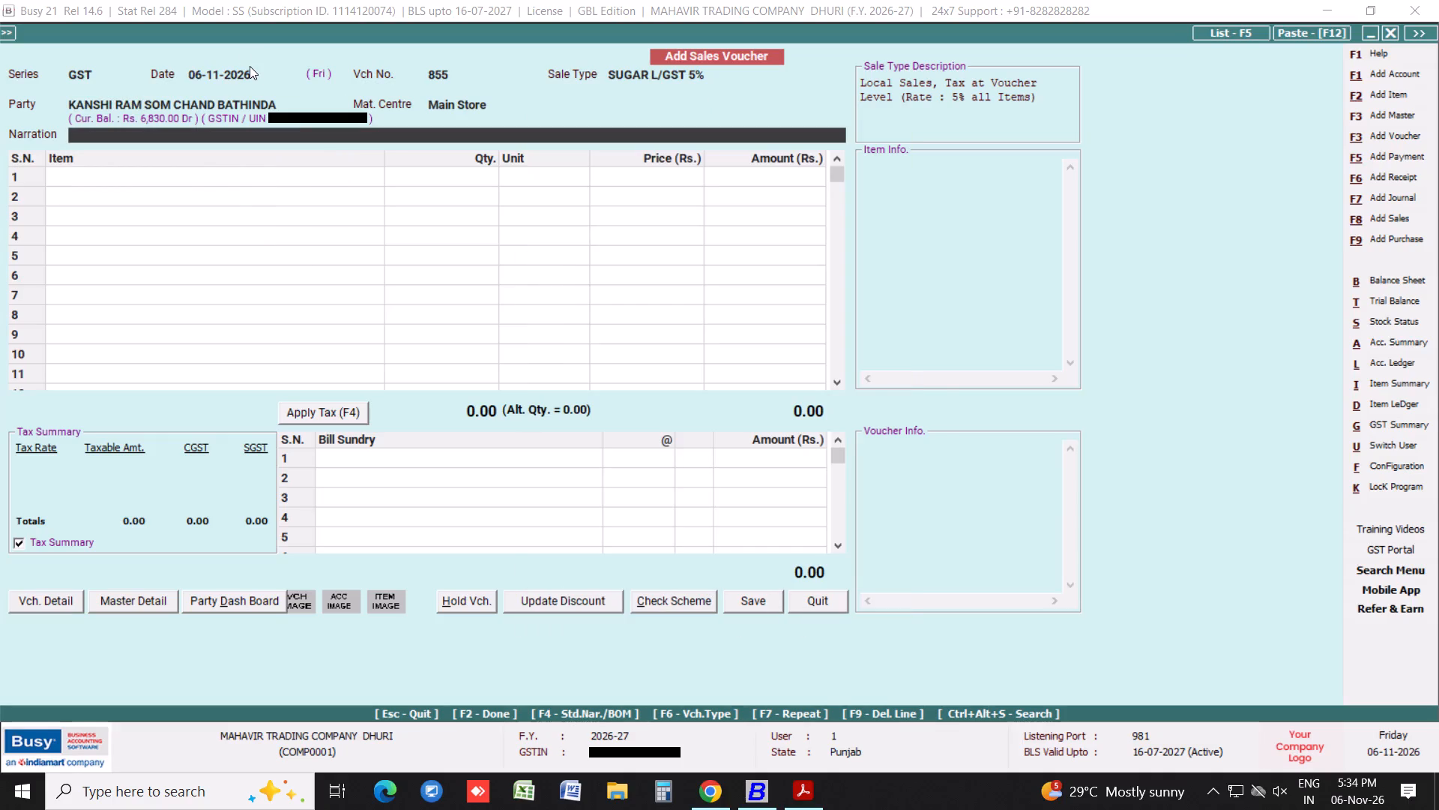
Pick SUPERIOR FOOD GRAIN PVT LTD from the database as voucher 855's DISPATCH FROM value and leave the narration blank.
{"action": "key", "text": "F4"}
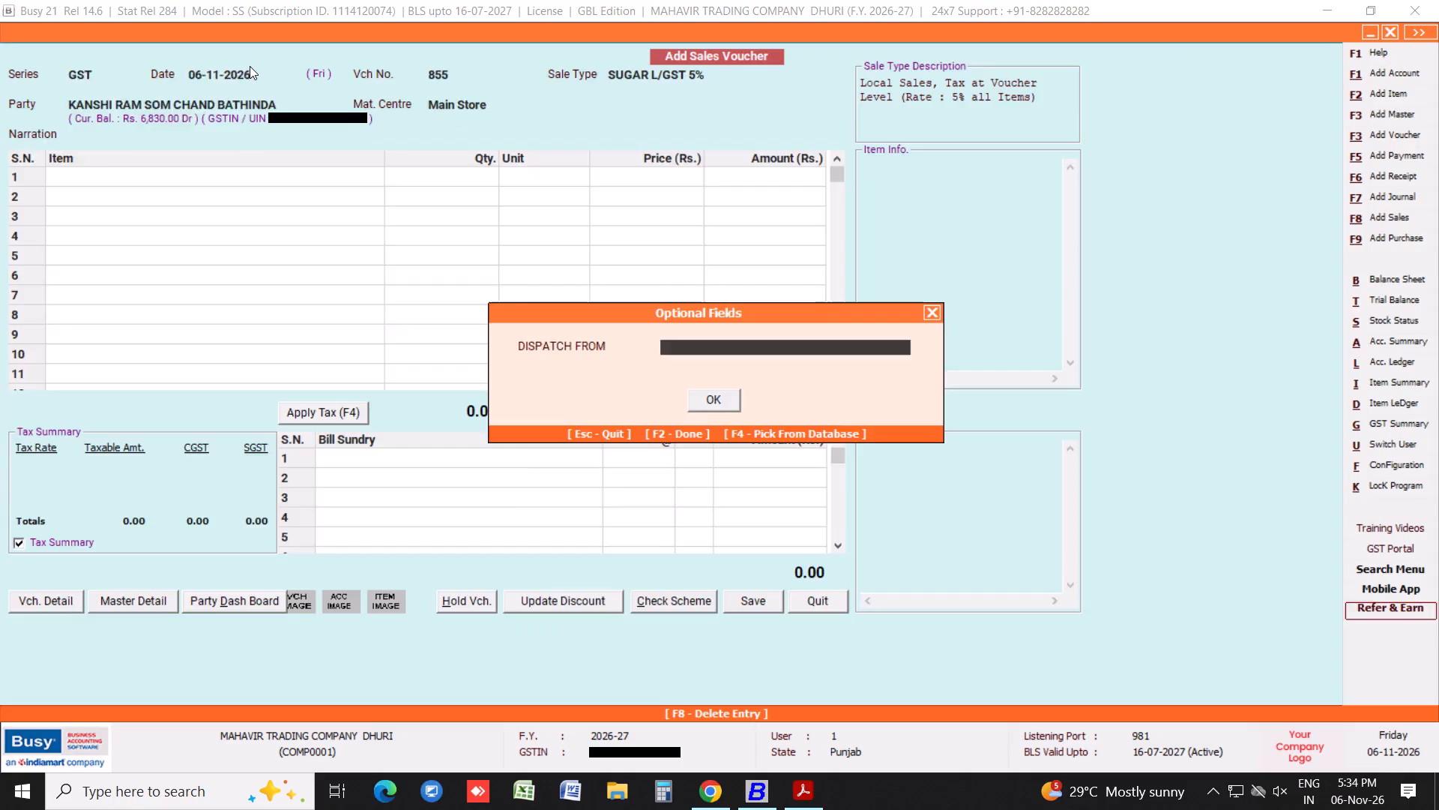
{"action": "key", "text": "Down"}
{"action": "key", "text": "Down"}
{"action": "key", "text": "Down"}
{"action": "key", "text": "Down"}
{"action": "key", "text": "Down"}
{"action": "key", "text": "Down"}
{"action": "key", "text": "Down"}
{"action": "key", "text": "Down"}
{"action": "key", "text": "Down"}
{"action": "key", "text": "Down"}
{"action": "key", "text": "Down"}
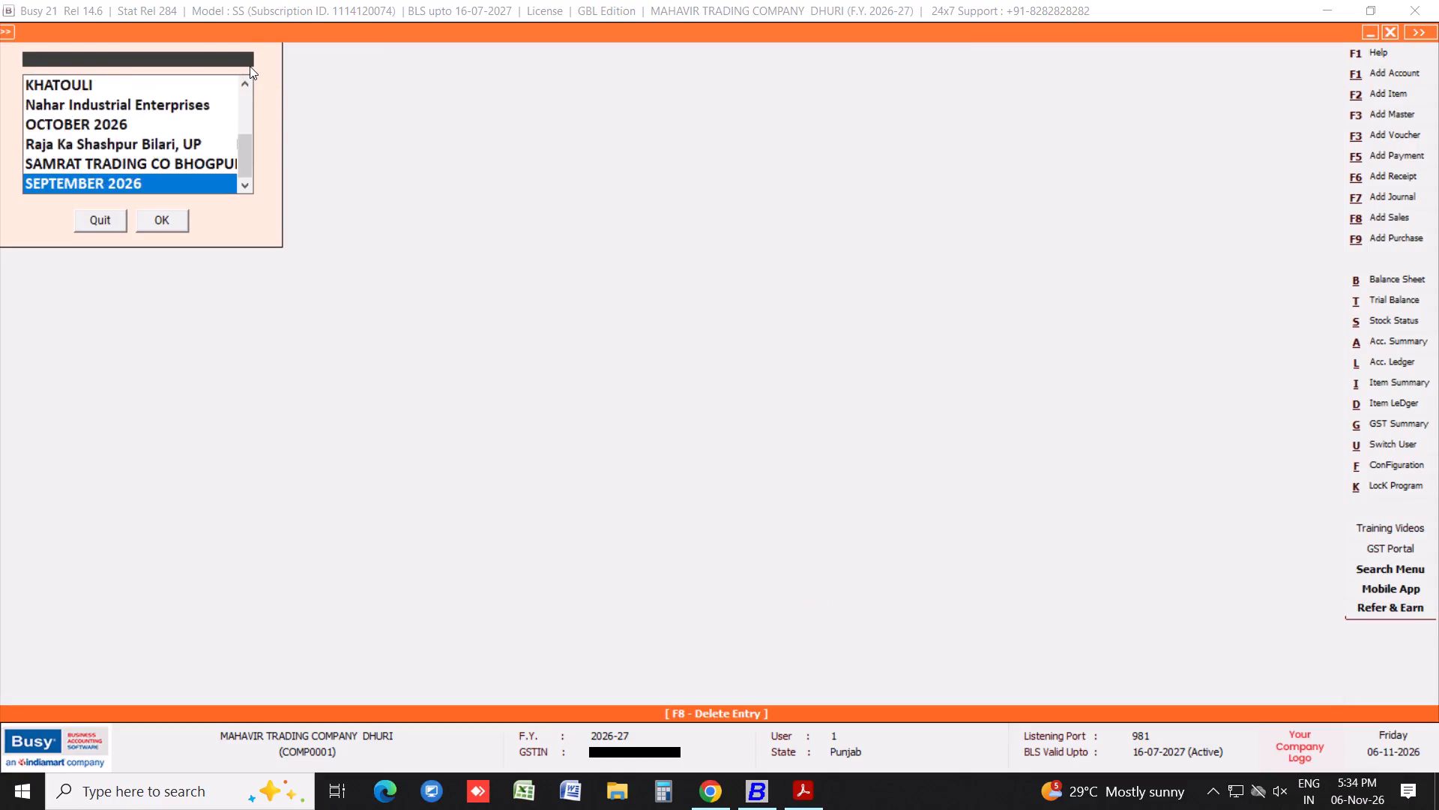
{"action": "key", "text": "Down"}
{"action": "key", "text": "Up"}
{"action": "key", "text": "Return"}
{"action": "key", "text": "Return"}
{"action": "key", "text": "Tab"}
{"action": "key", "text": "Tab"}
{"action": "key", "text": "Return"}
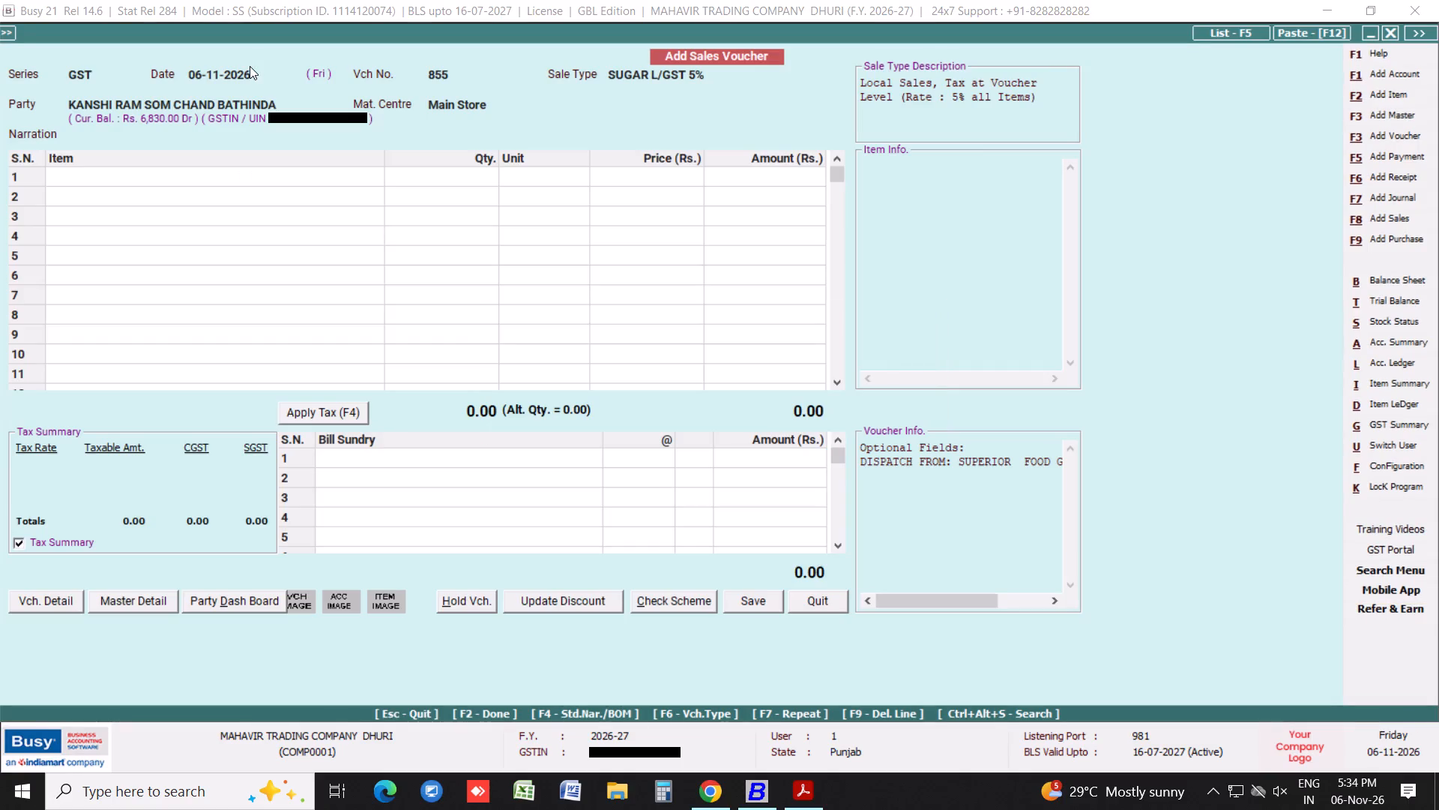
Add CRYSTAL SUGAR as voucher 855's first item with blank description lines, quantity 50 QTL and price 5,702.
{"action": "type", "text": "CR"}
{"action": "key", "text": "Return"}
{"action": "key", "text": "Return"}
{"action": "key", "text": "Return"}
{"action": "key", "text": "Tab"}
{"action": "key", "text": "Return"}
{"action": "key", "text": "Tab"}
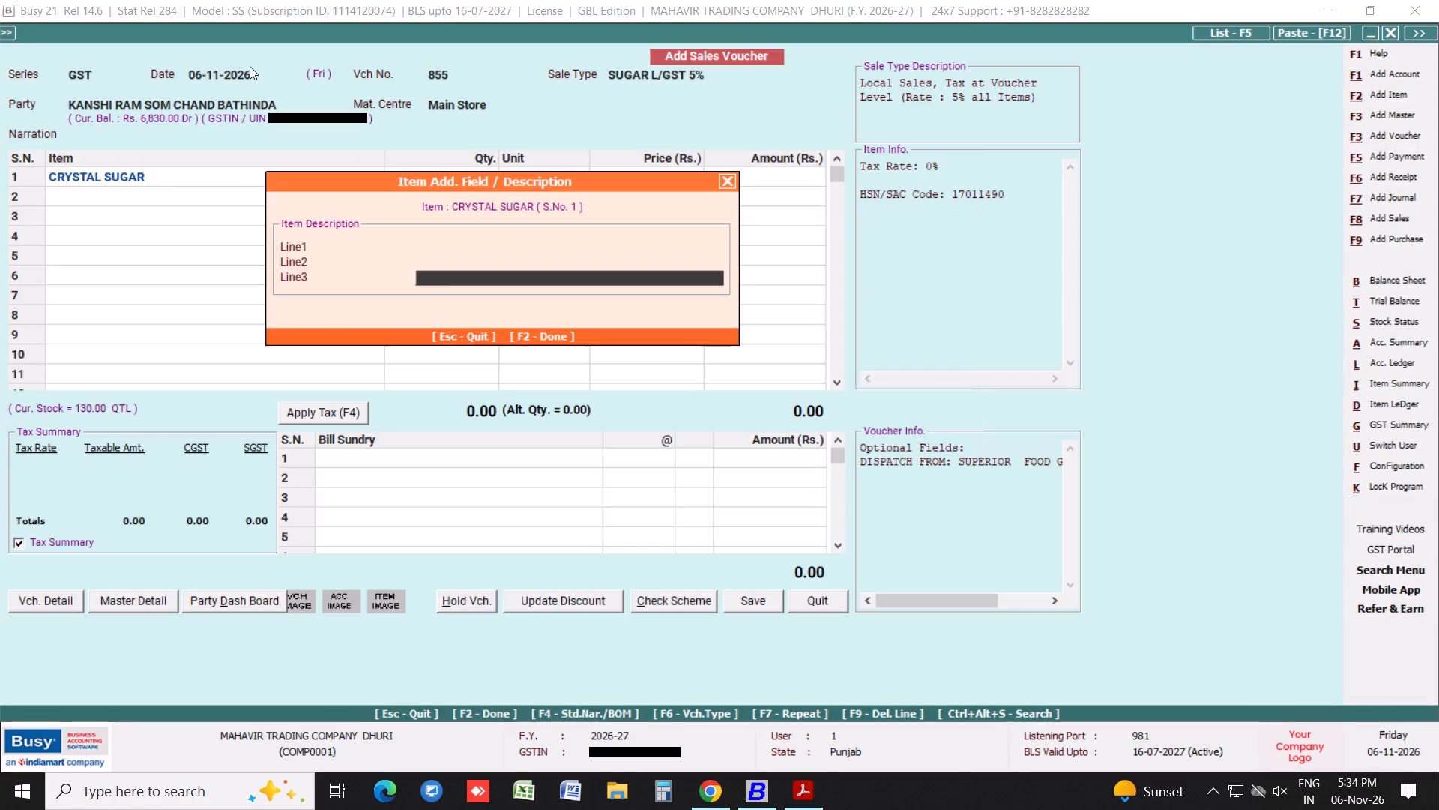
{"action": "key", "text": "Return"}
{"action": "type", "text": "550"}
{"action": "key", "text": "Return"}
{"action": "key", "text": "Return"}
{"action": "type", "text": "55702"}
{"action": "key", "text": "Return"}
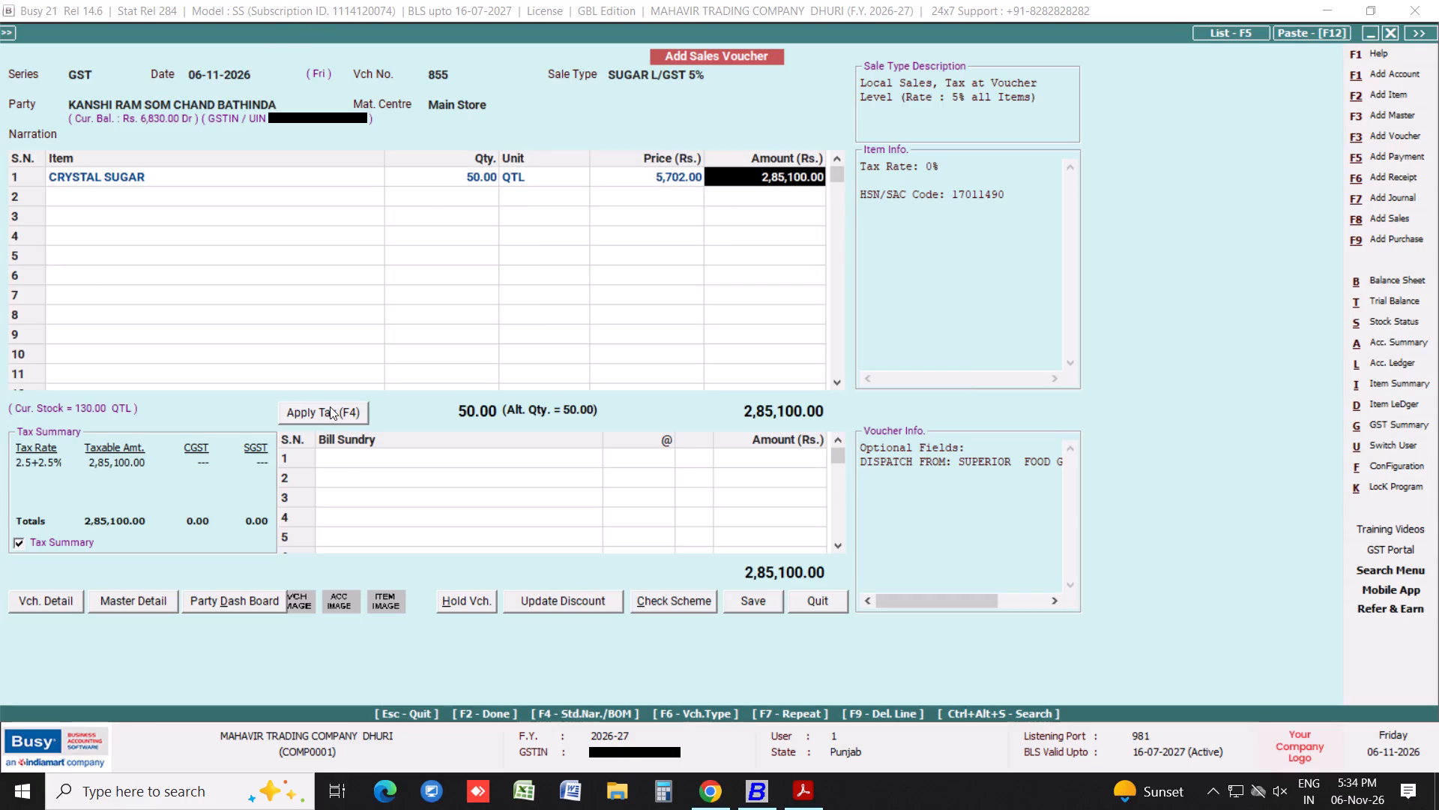
Apply the 2.5% CGST and 2.5% SGST to voucher 855.
{"action": "left_click", "coordinate": [330, 406]}
{"action": "left_click", "coordinate": [770, 606]}
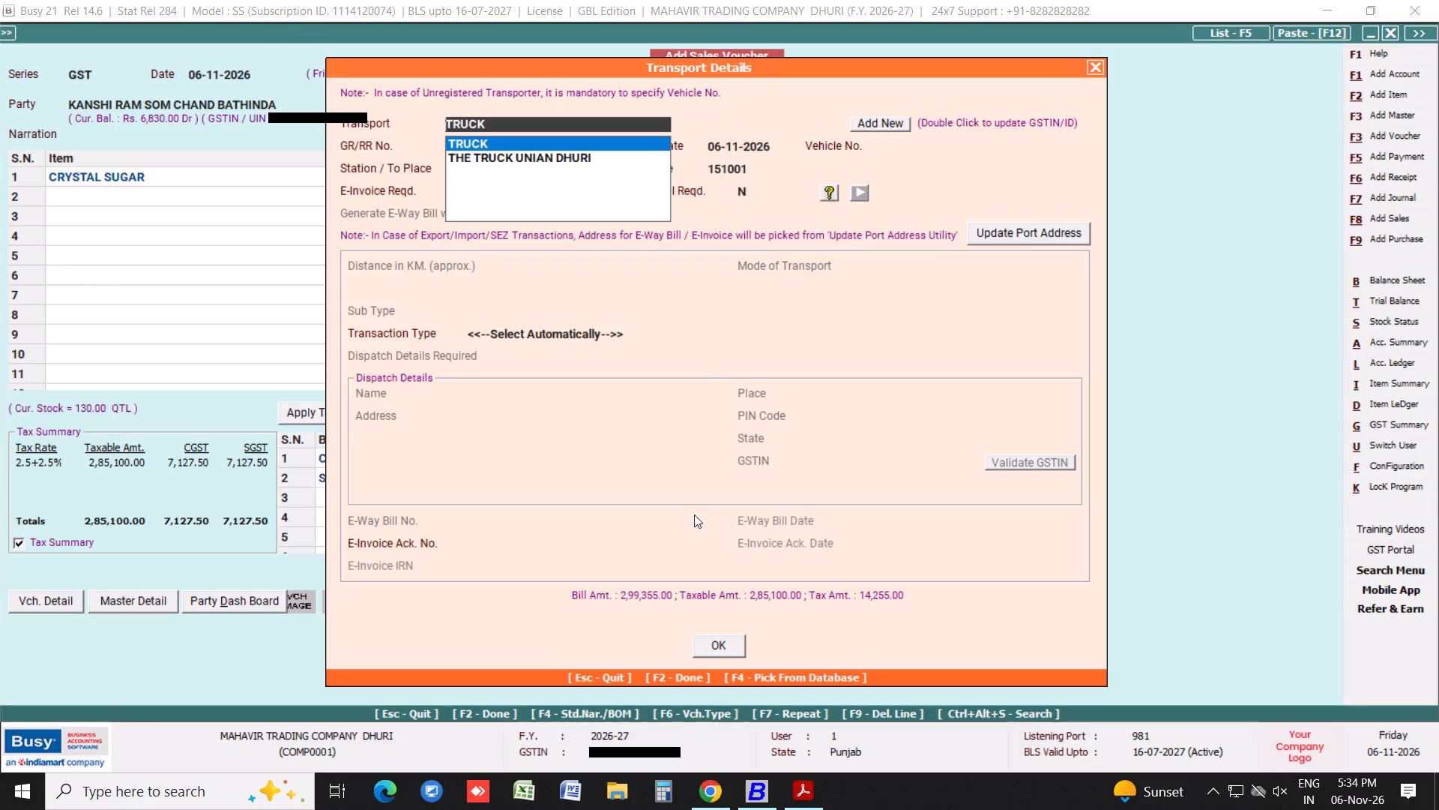
{"action": "key", "text": "Return"}
{"action": "key", "text": "Tab"}
{"action": "key", "text": "Return"}
{"action": "key", "text": "Tab"}
{"action": "key", "text": "Return"}
{"action": "key", "text": "Tab"}
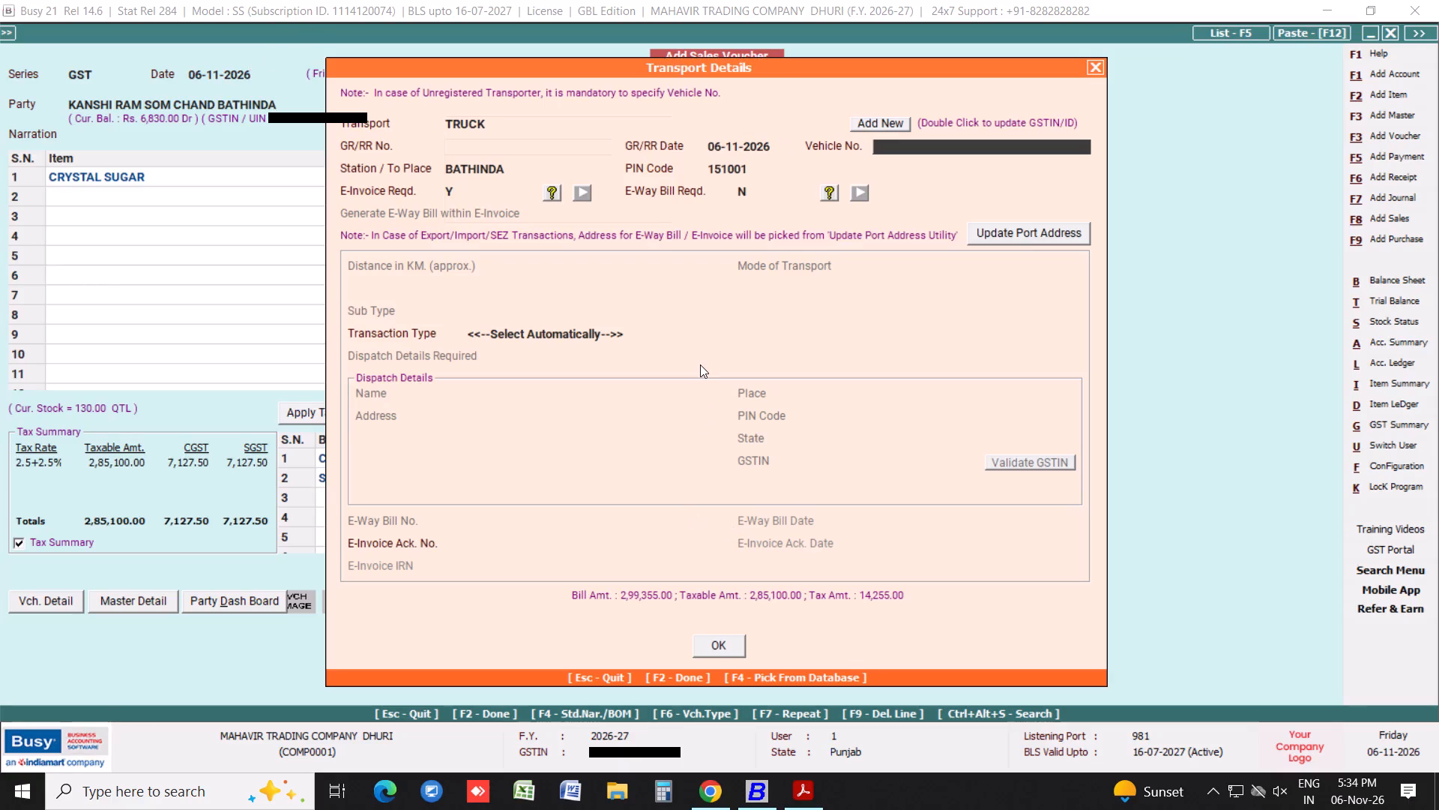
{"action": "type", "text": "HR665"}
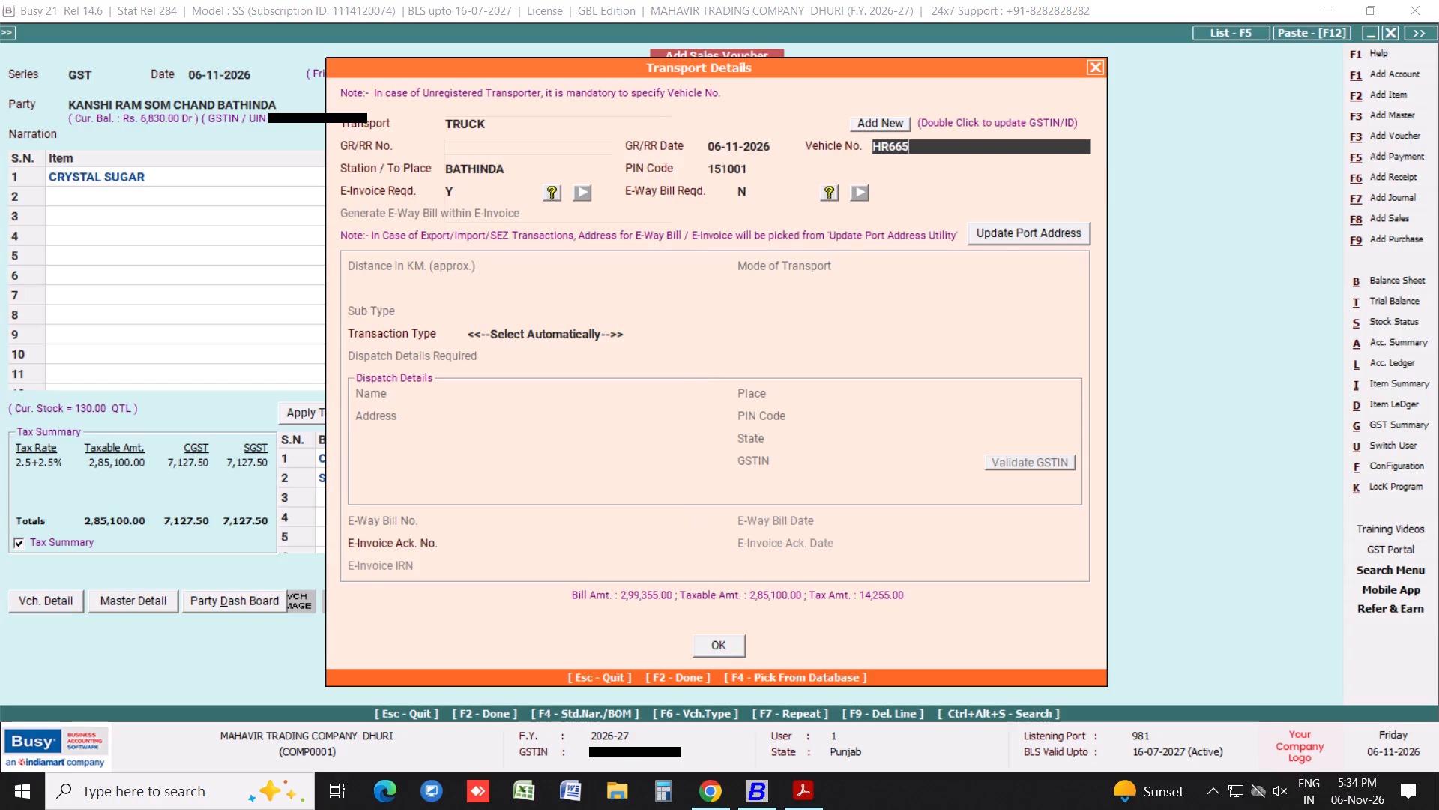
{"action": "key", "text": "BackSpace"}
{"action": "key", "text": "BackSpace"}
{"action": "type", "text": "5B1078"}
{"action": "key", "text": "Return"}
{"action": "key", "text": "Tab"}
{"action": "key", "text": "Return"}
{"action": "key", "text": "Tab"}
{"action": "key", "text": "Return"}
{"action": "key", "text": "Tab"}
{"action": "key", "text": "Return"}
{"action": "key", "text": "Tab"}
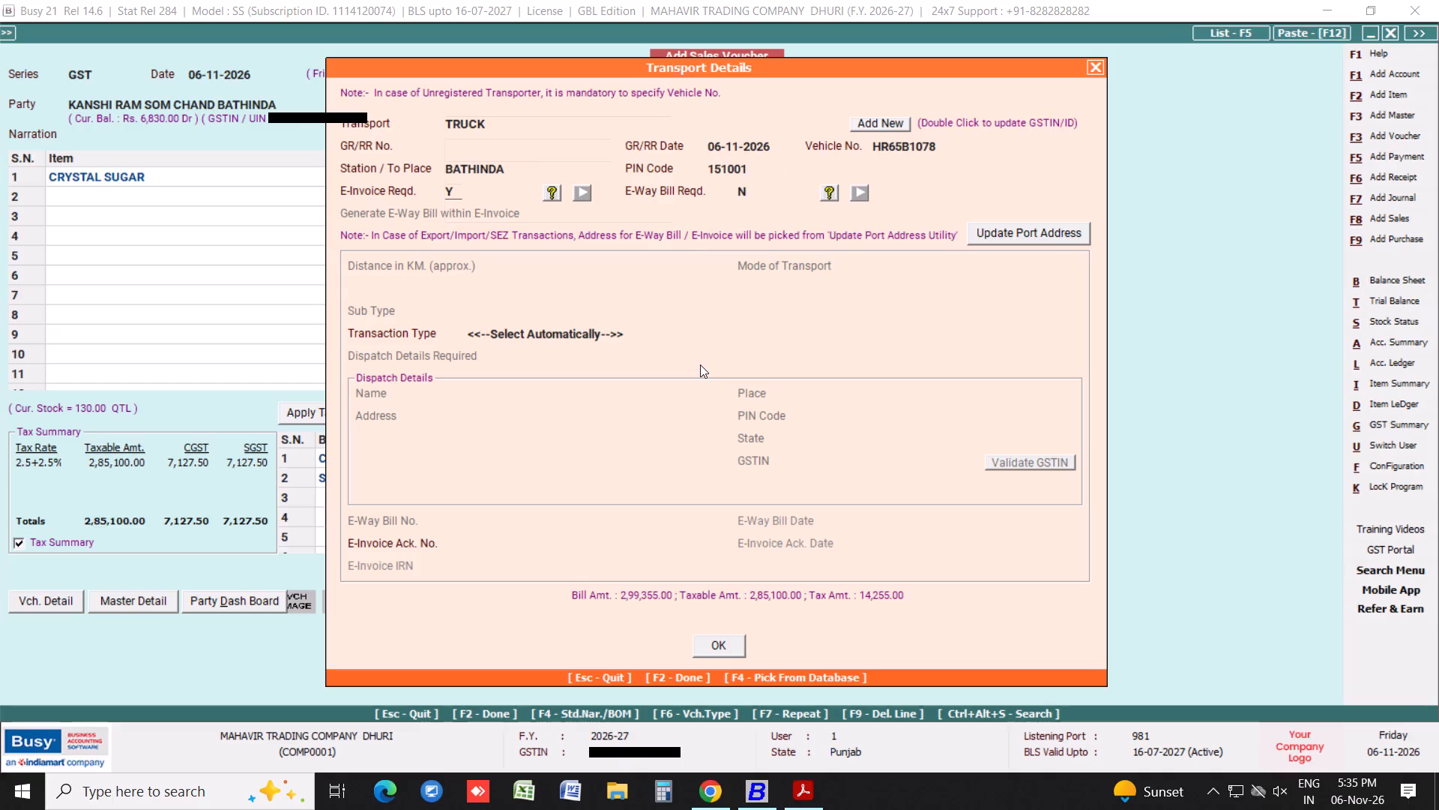
Require an e-invoice and an e-way bill for voucher 855, with distance 0, mode Road and automatic sub type.
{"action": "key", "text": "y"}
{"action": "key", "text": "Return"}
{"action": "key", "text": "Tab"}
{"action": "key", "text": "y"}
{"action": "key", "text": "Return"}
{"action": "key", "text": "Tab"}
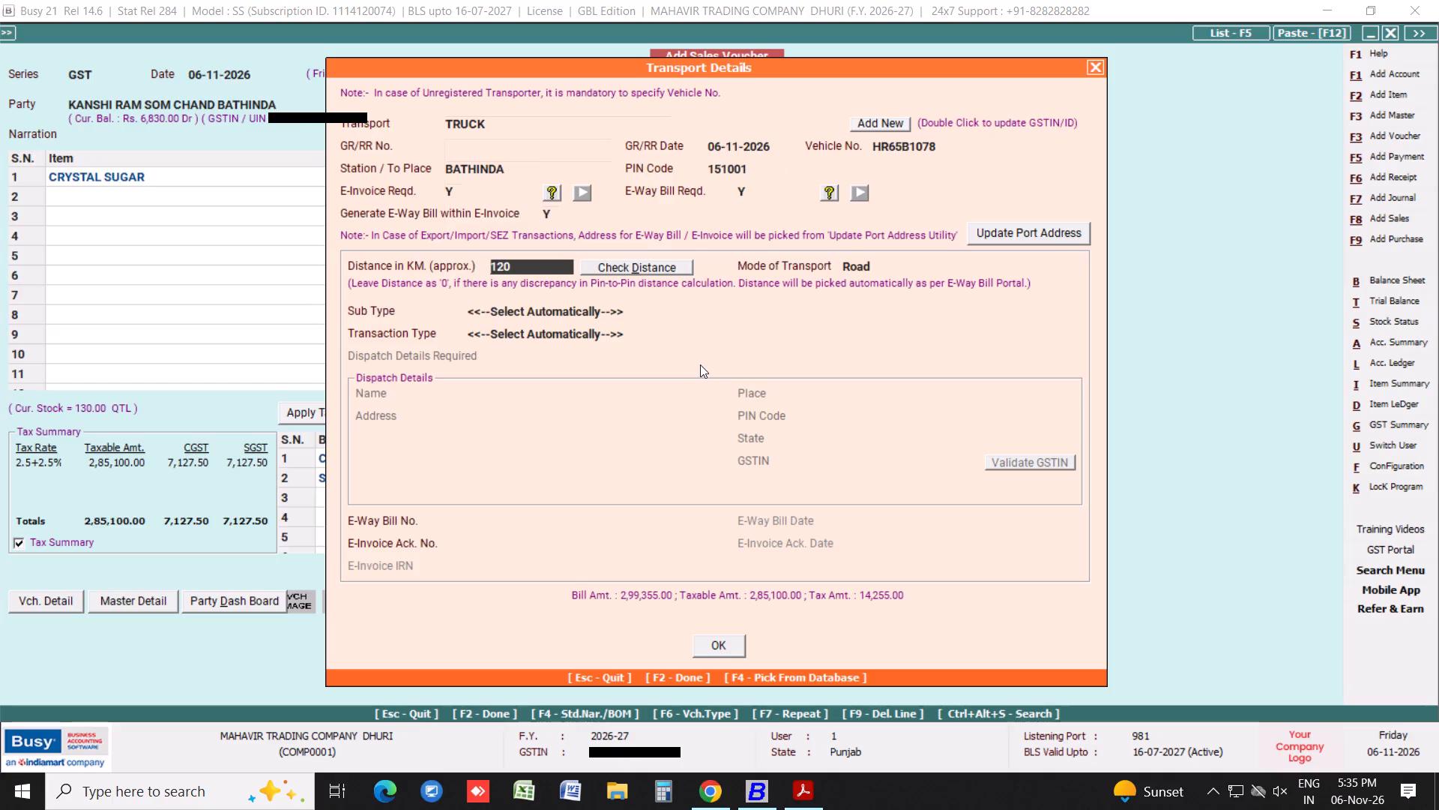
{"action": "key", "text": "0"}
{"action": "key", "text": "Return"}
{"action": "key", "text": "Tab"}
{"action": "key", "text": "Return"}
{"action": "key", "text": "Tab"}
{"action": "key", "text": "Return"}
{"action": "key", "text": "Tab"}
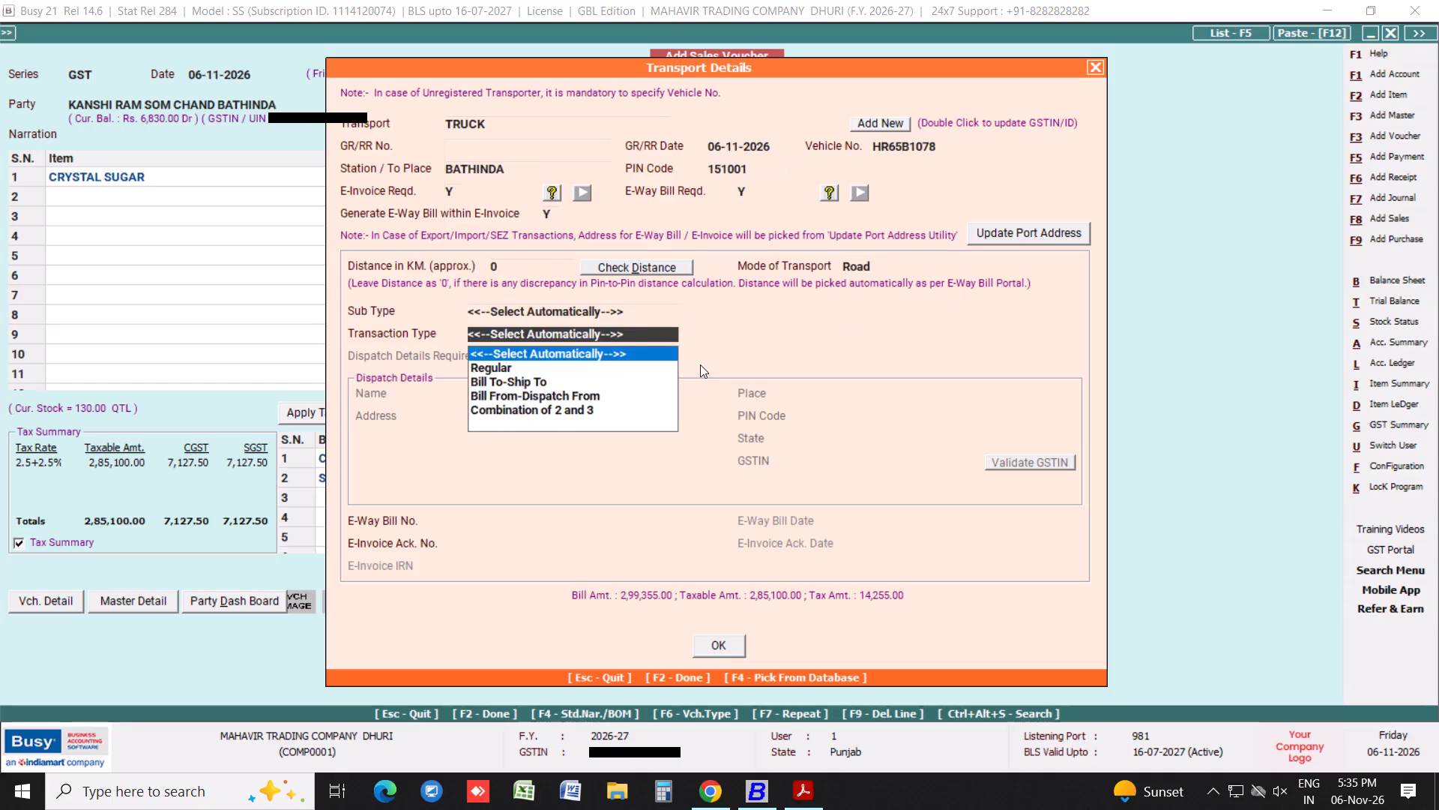
Set voucher 855's transaction type to Bill From-Dispatch From and require dispatch details.
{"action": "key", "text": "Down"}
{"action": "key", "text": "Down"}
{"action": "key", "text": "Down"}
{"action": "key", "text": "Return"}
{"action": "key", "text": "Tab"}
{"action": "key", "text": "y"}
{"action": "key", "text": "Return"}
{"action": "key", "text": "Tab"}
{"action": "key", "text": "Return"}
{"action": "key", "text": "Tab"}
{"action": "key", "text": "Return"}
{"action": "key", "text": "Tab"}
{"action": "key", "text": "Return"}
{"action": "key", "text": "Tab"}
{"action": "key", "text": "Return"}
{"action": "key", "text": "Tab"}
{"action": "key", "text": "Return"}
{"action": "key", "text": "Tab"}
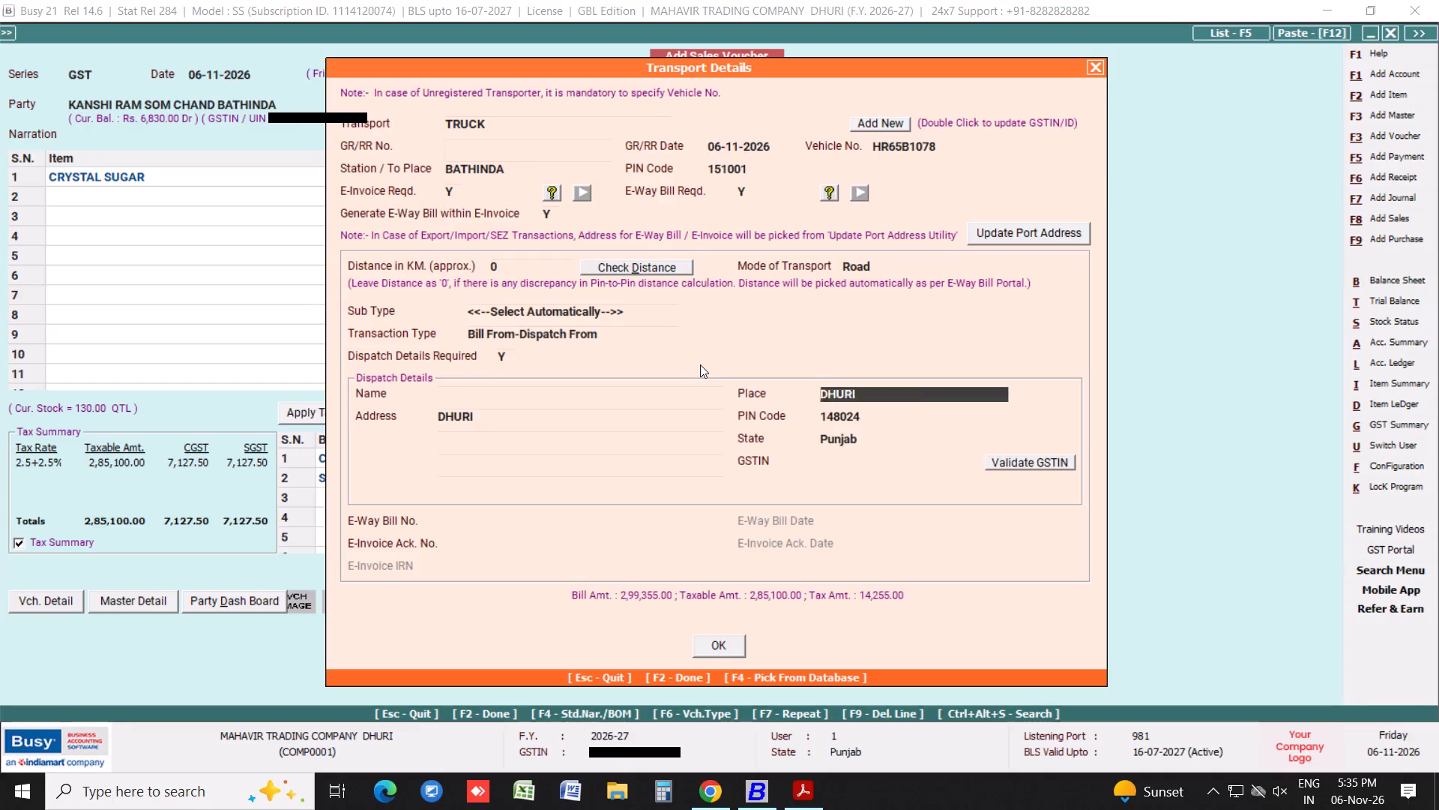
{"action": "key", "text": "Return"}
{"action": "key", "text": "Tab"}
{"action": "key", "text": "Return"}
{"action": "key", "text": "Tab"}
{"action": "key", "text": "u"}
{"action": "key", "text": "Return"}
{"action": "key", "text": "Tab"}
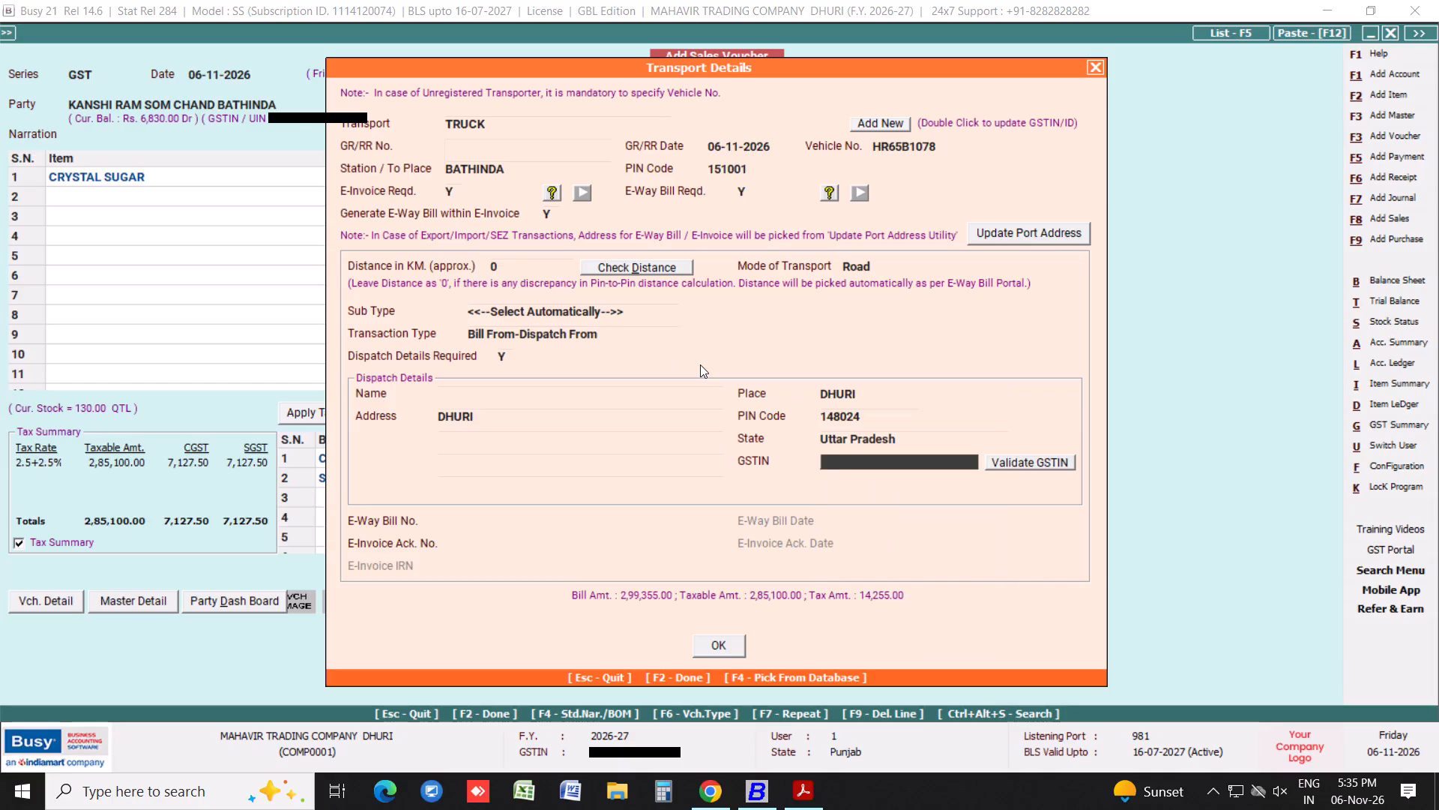
Enter Superior Food Grains Private Limited's GSTIN in the dispatch details, validate it and update its details back into the voucher.
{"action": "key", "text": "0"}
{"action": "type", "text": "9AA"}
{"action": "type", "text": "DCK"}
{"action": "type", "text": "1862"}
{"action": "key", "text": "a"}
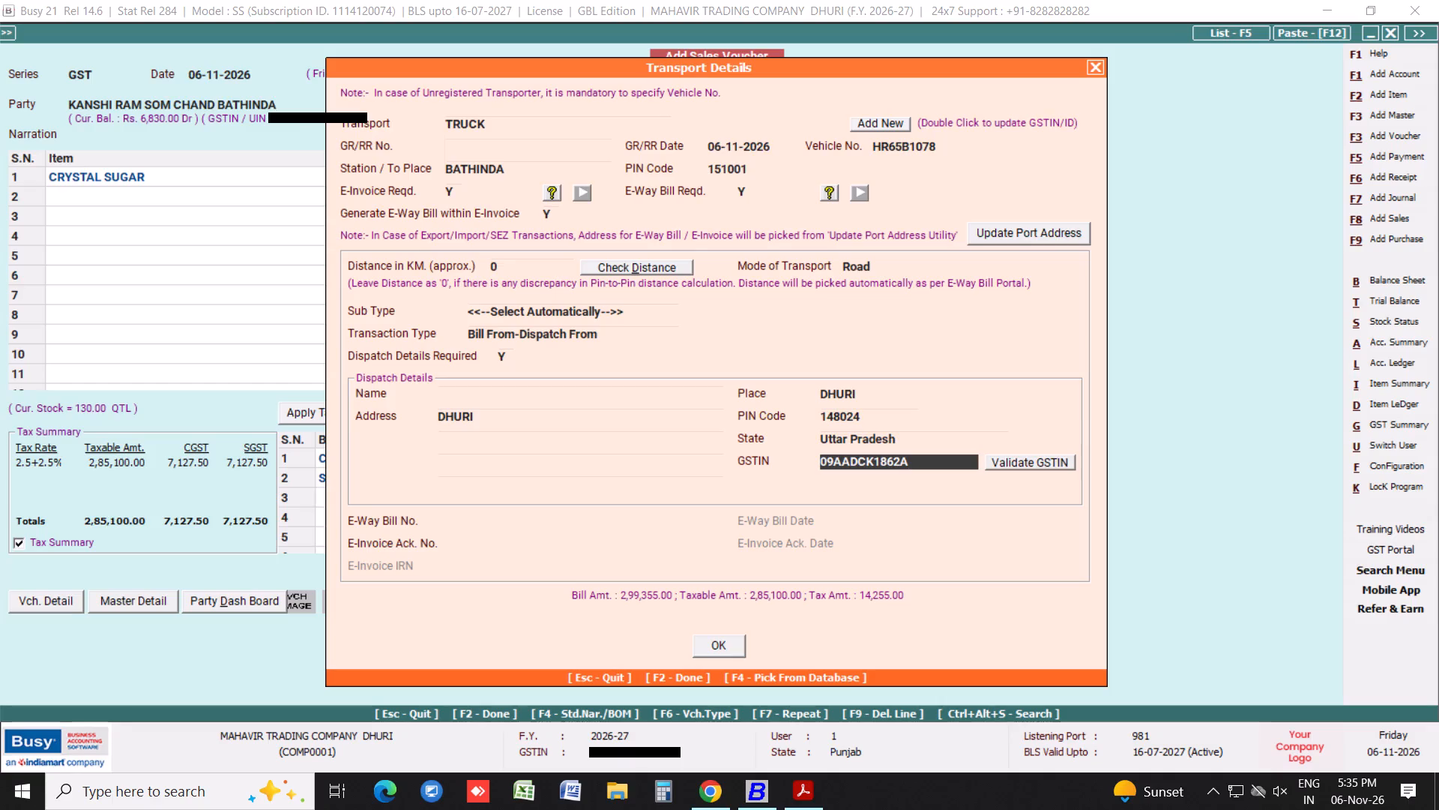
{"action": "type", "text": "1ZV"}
{"action": "left_click", "coordinate": [1056, 468]}
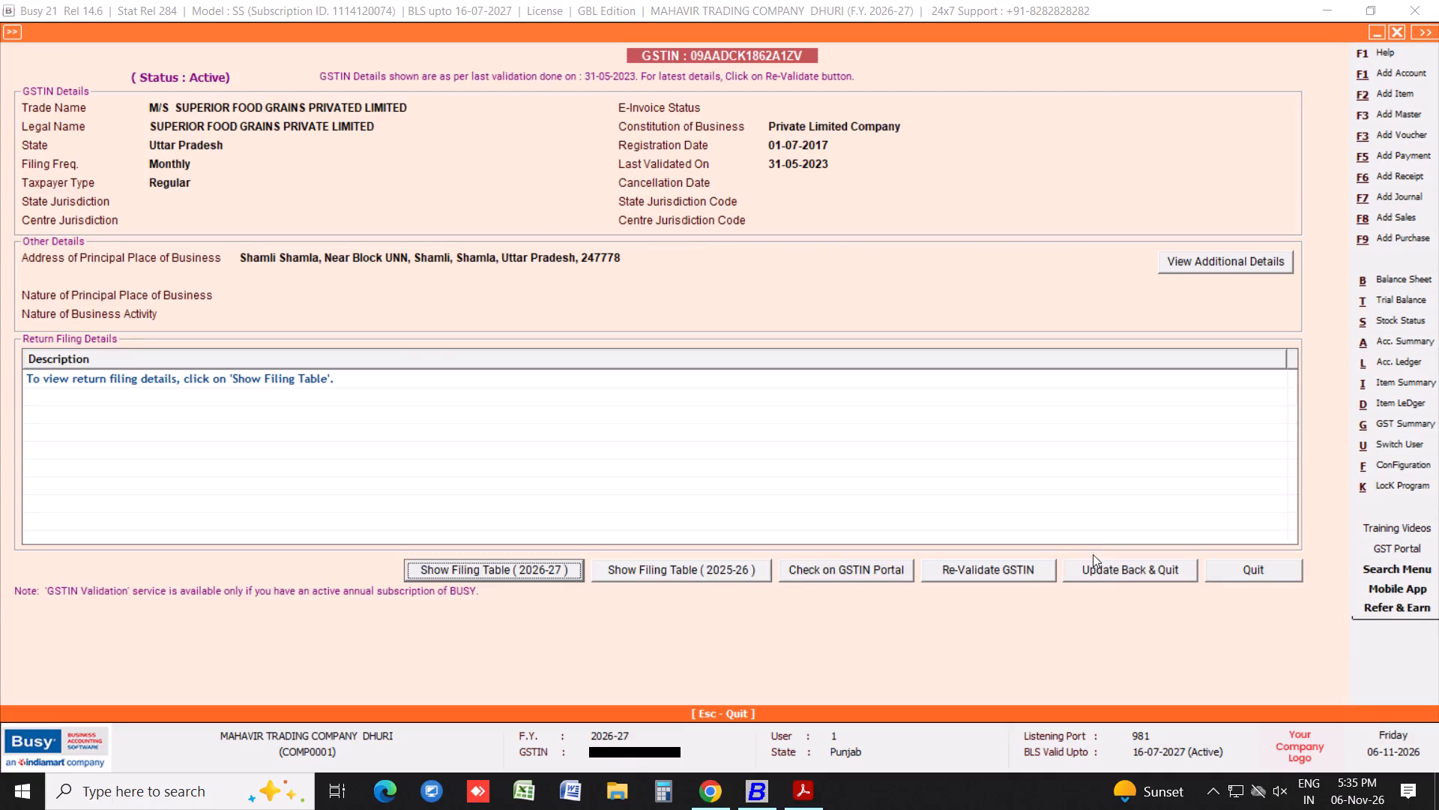
{"action": "left_click", "coordinate": [1117, 570]}
Accept voucher 855's transport details and generate its e-invoice together with the e-way bill.
{"action": "left_click", "coordinate": [728, 649]}
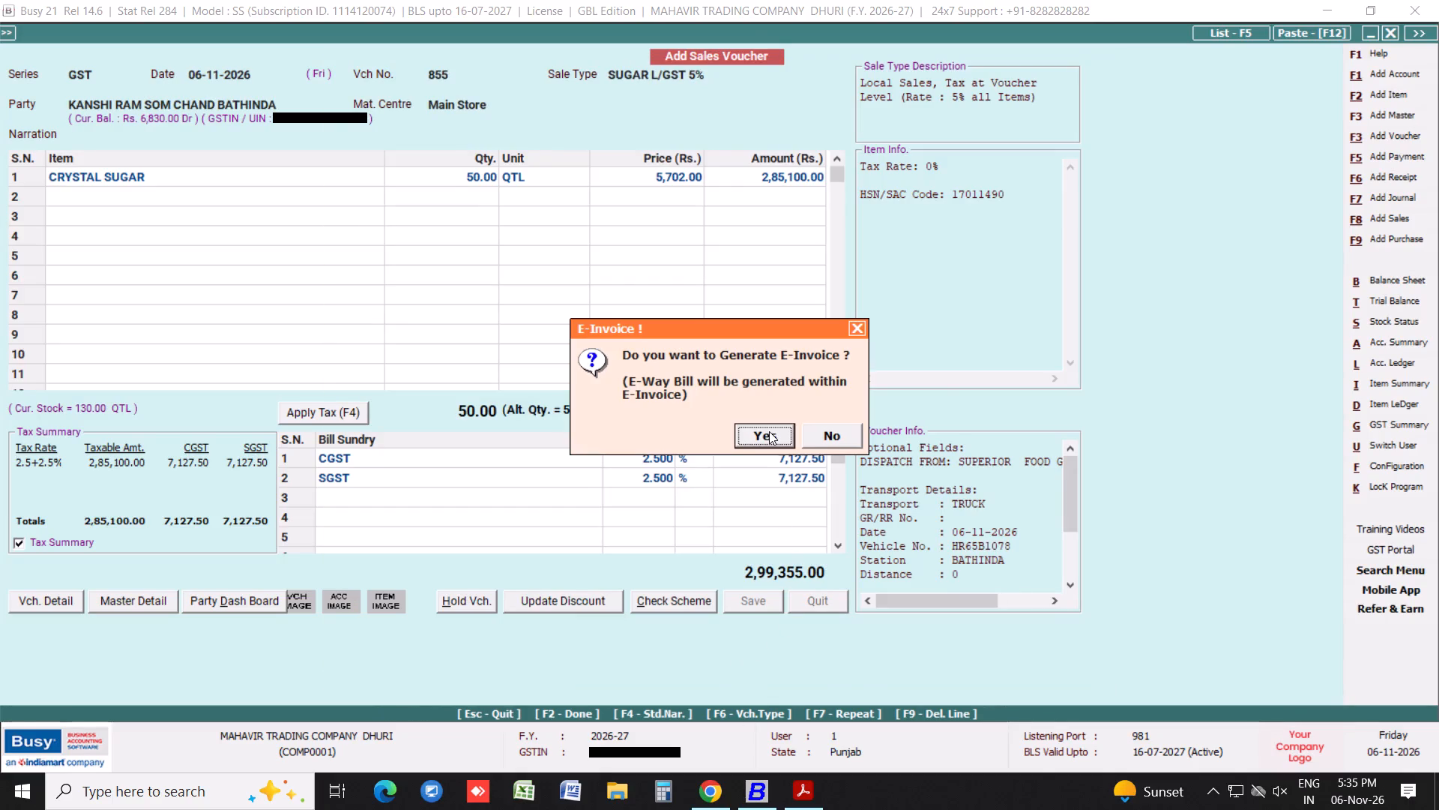
{"action": "left_click", "coordinate": [769, 431]}
{"action": "left_click", "coordinate": [552, 421]}
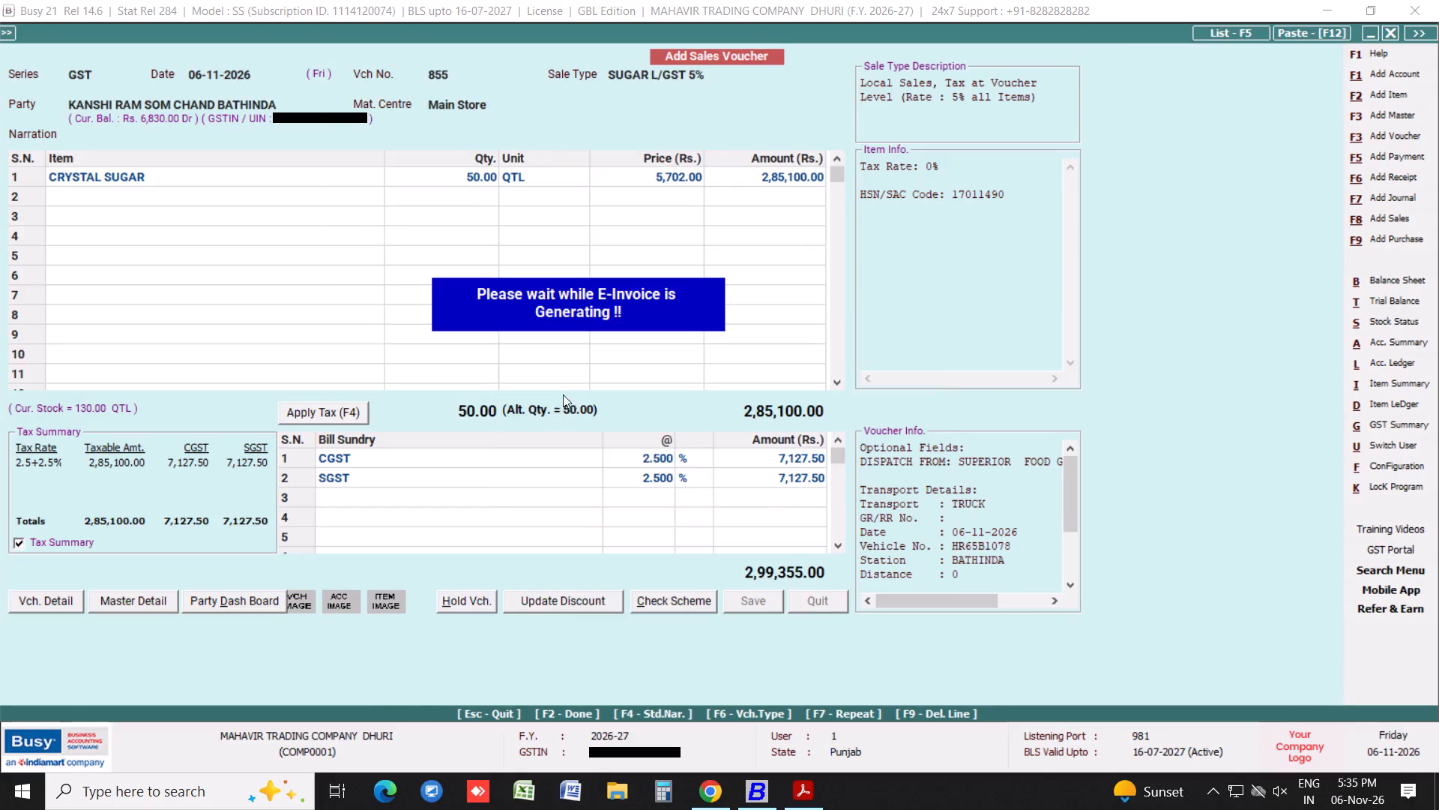
{"action": "left_click", "coordinate": [408, 341]}
{"action": "left_click", "coordinate": [611, 427]}
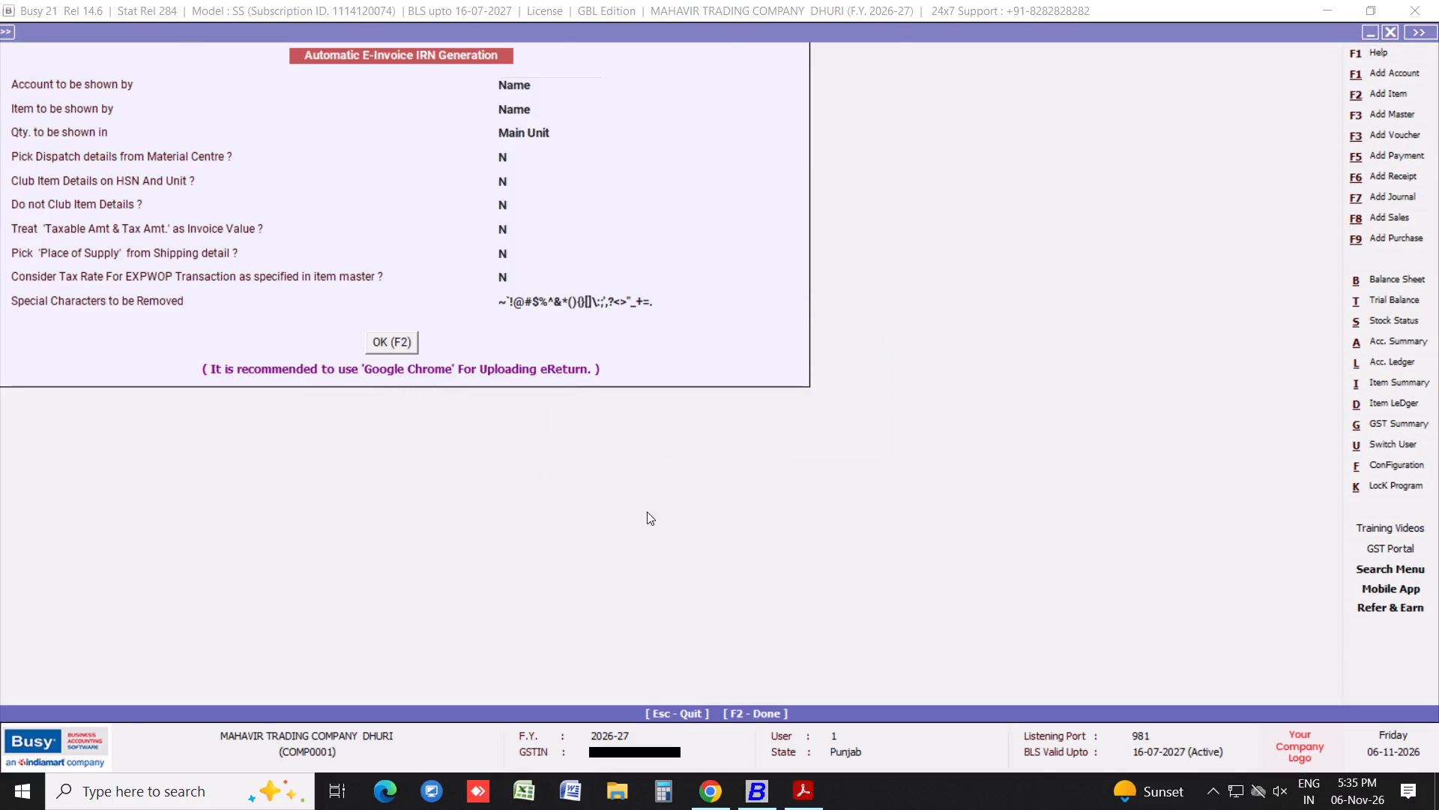
{"action": "key", "text": "Escape"}
{"action": "left_click", "coordinate": [747, 430]}
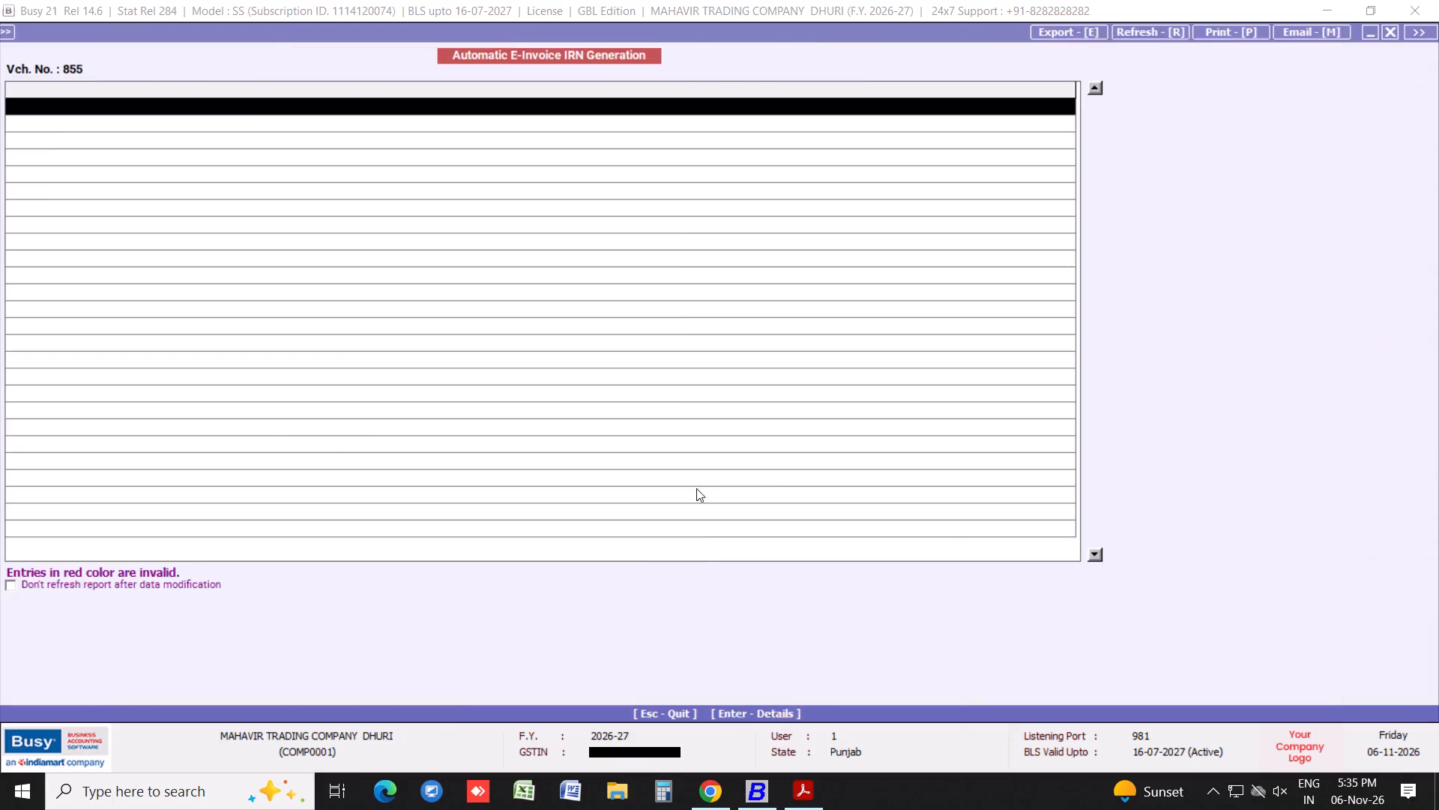
{"action": "left_click", "coordinate": [643, 639]}
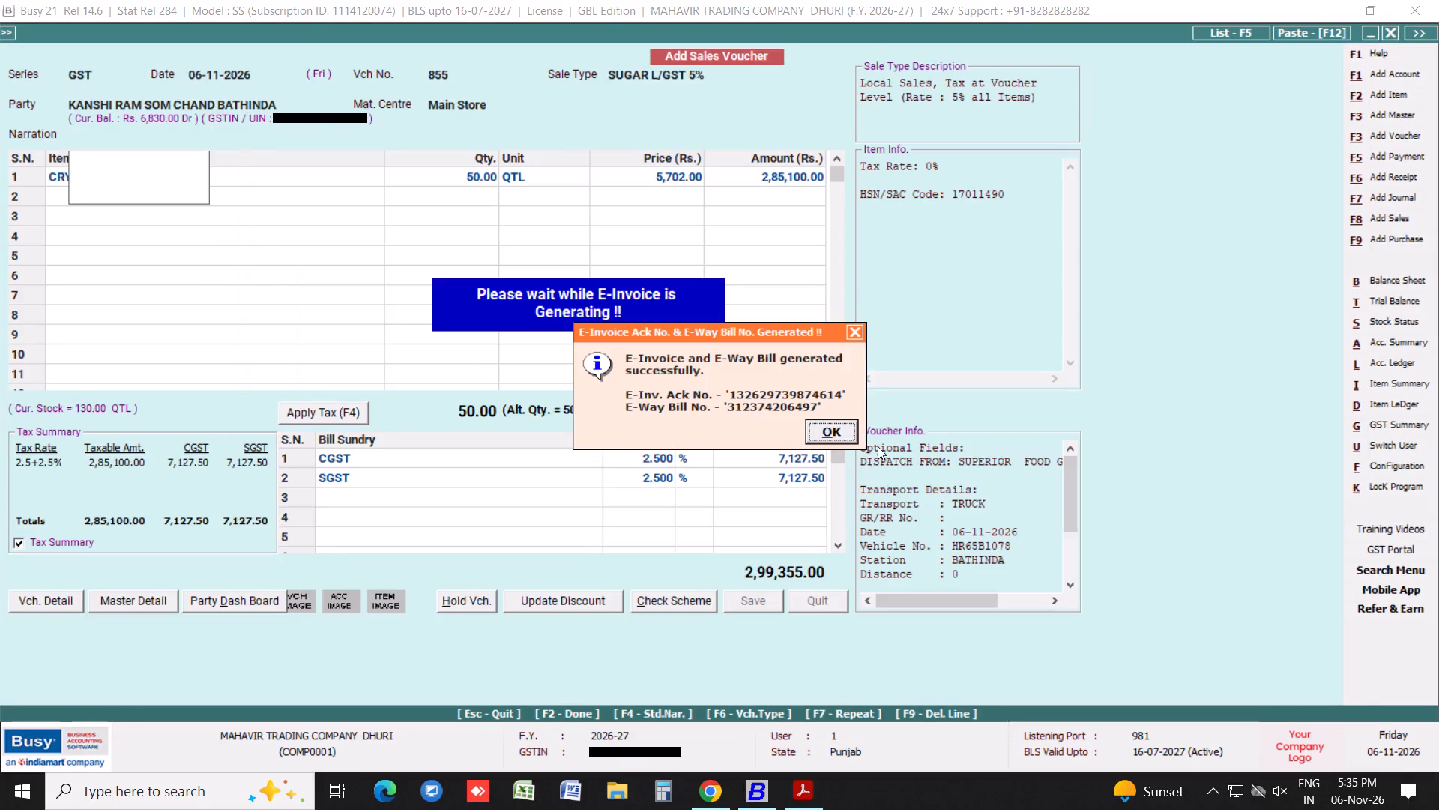
{"action": "left_click", "coordinate": [848, 433]}
{"action": "left_click", "coordinate": [848, 432]}
{"action": "left_click", "coordinate": [846, 432]}
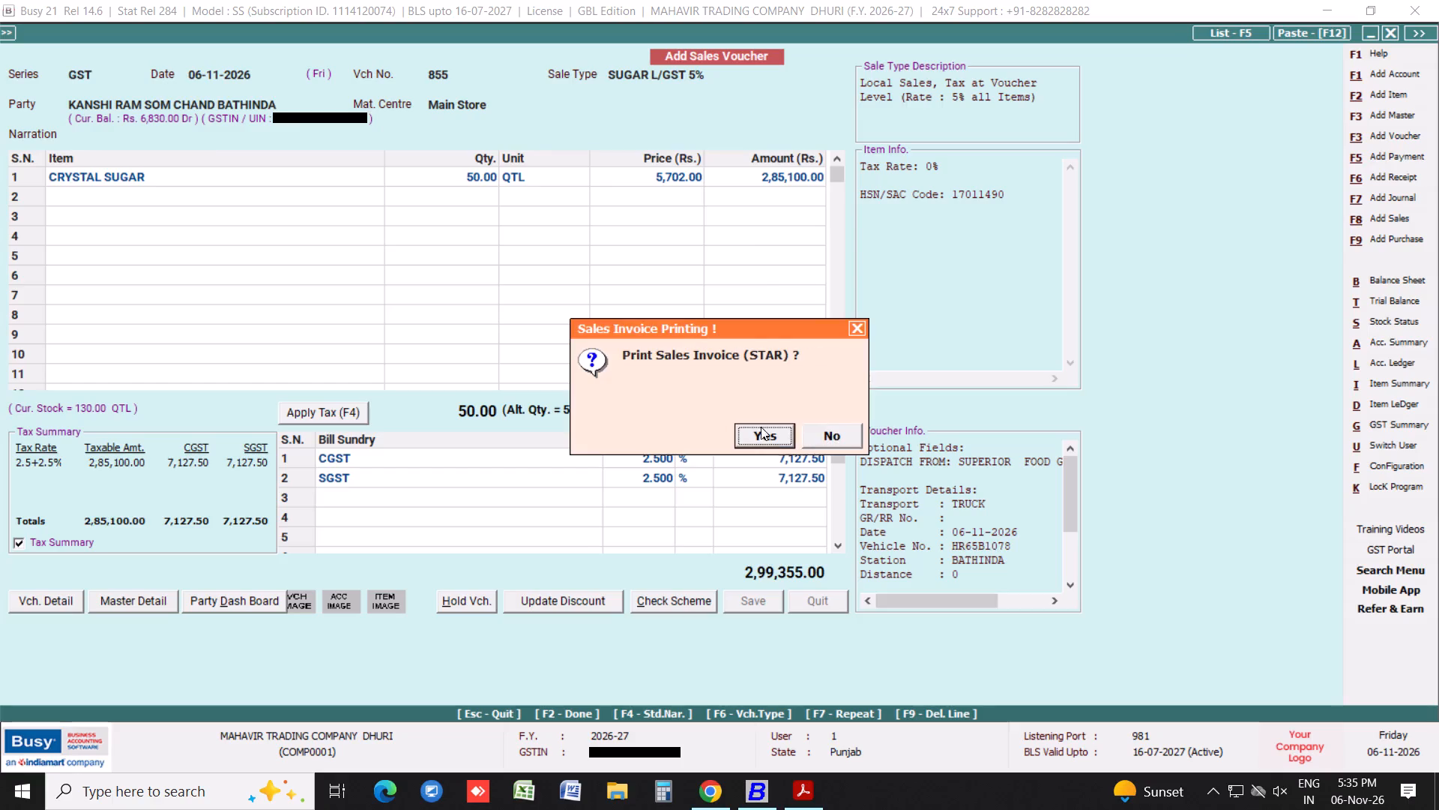
Export voucher 855's sales invoice in the STAR format as the PDF file Sales-855 and open it.
{"action": "left_click", "coordinate": [760, 427]}
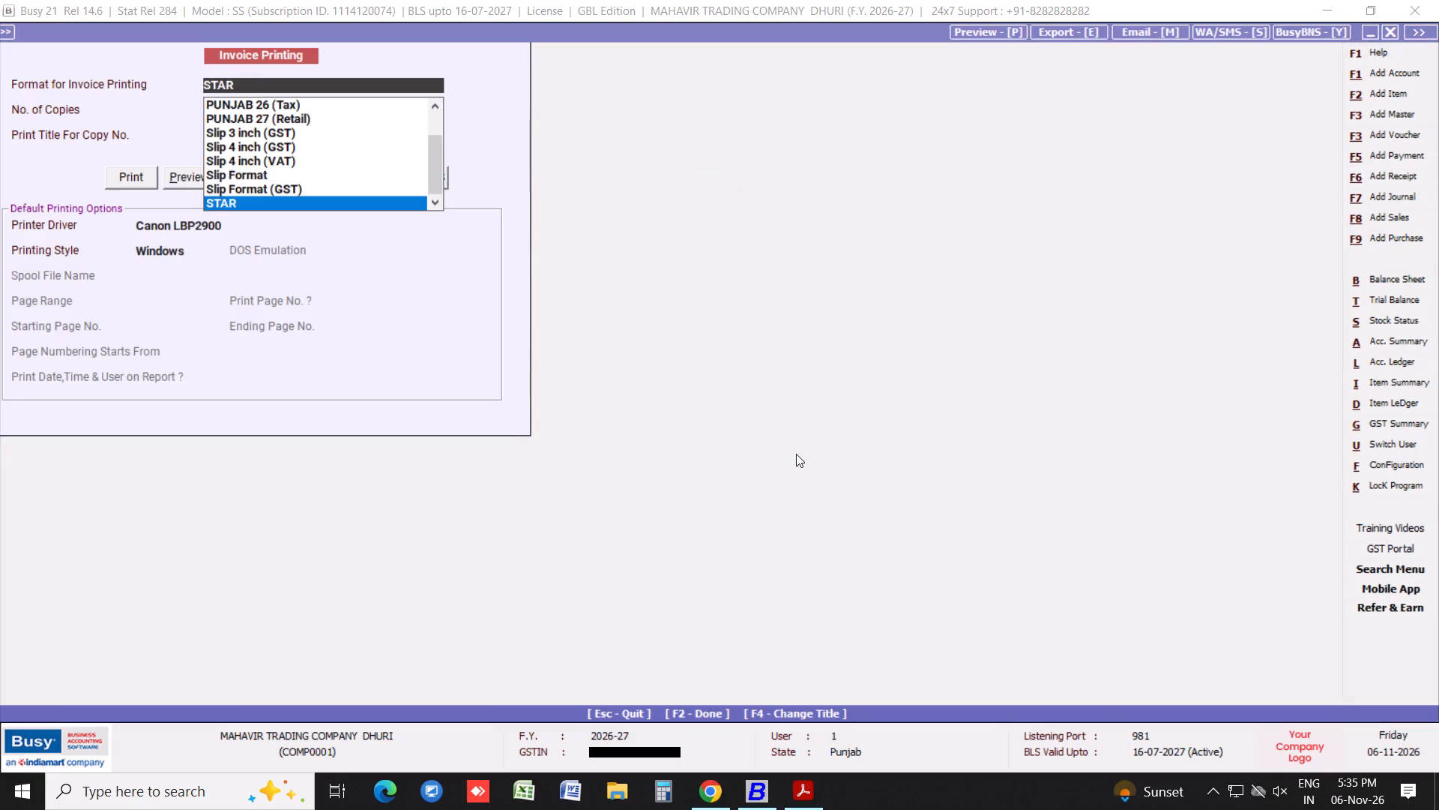
{"action": "key", "text": "Return"}
{"action": "key", "text": "Tab"}
{"action": "left_click", "coordinate": [250, 176]}
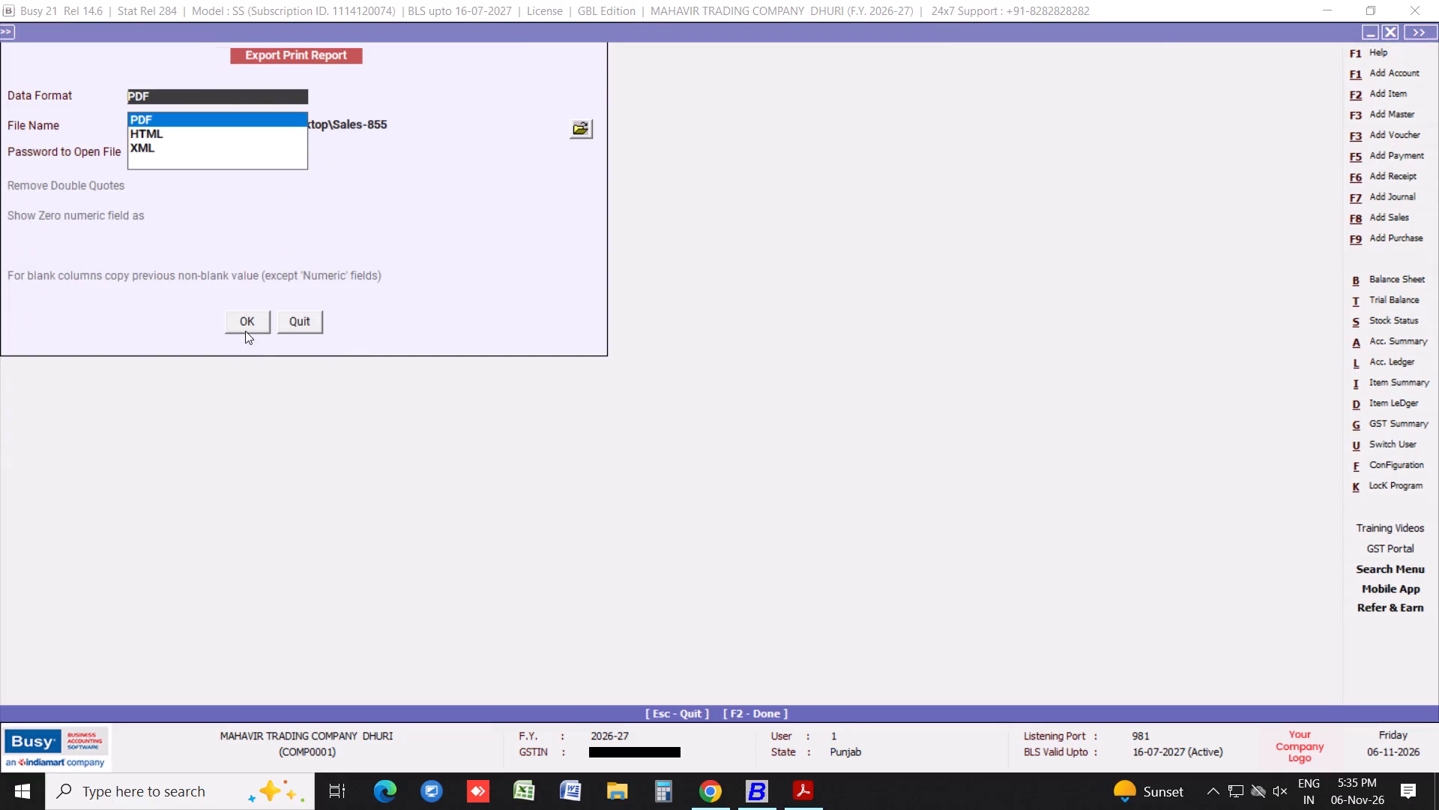
{"action": "left_click", "coordinate": [249, 324]}
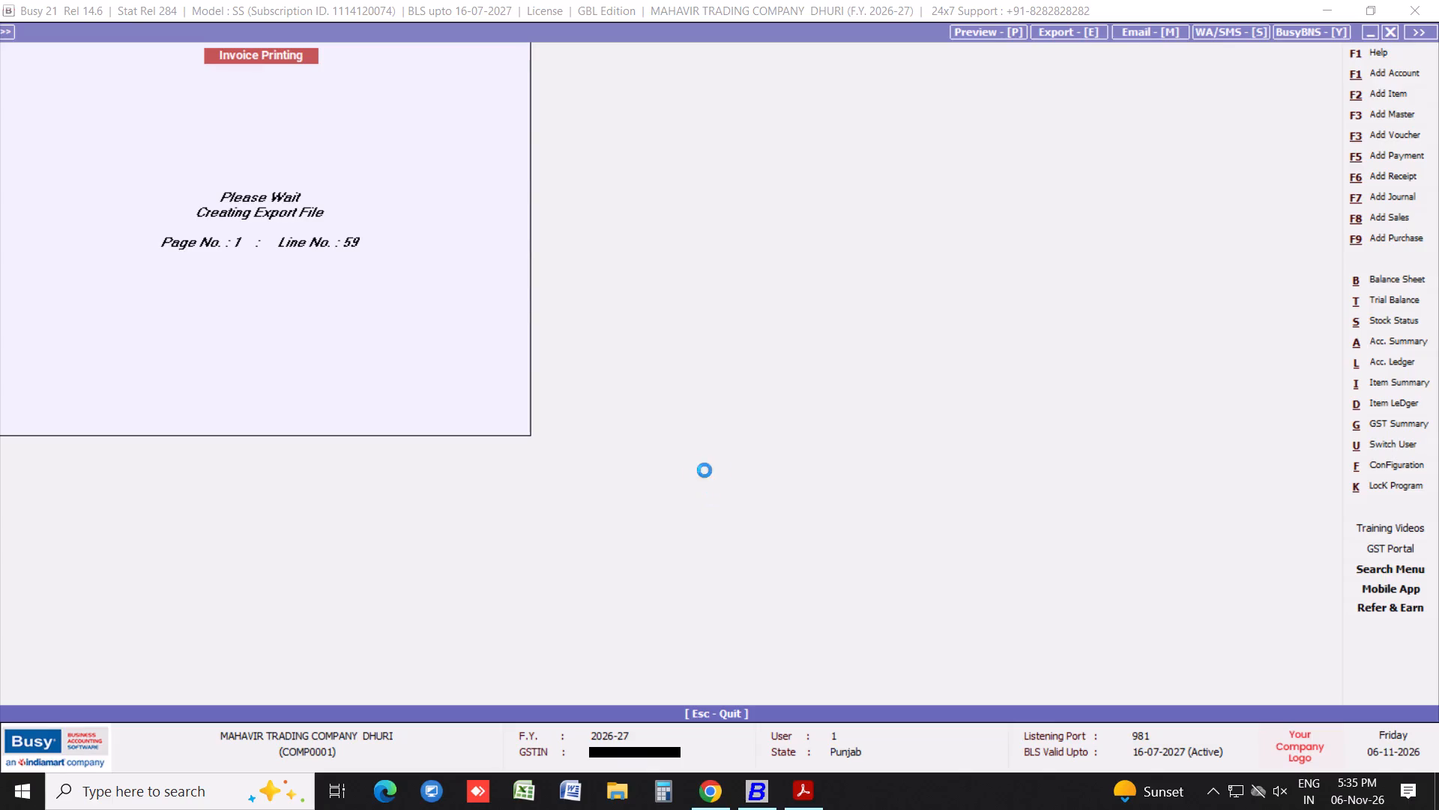
{"action": "left_click", "coordinate": [752, 435]}
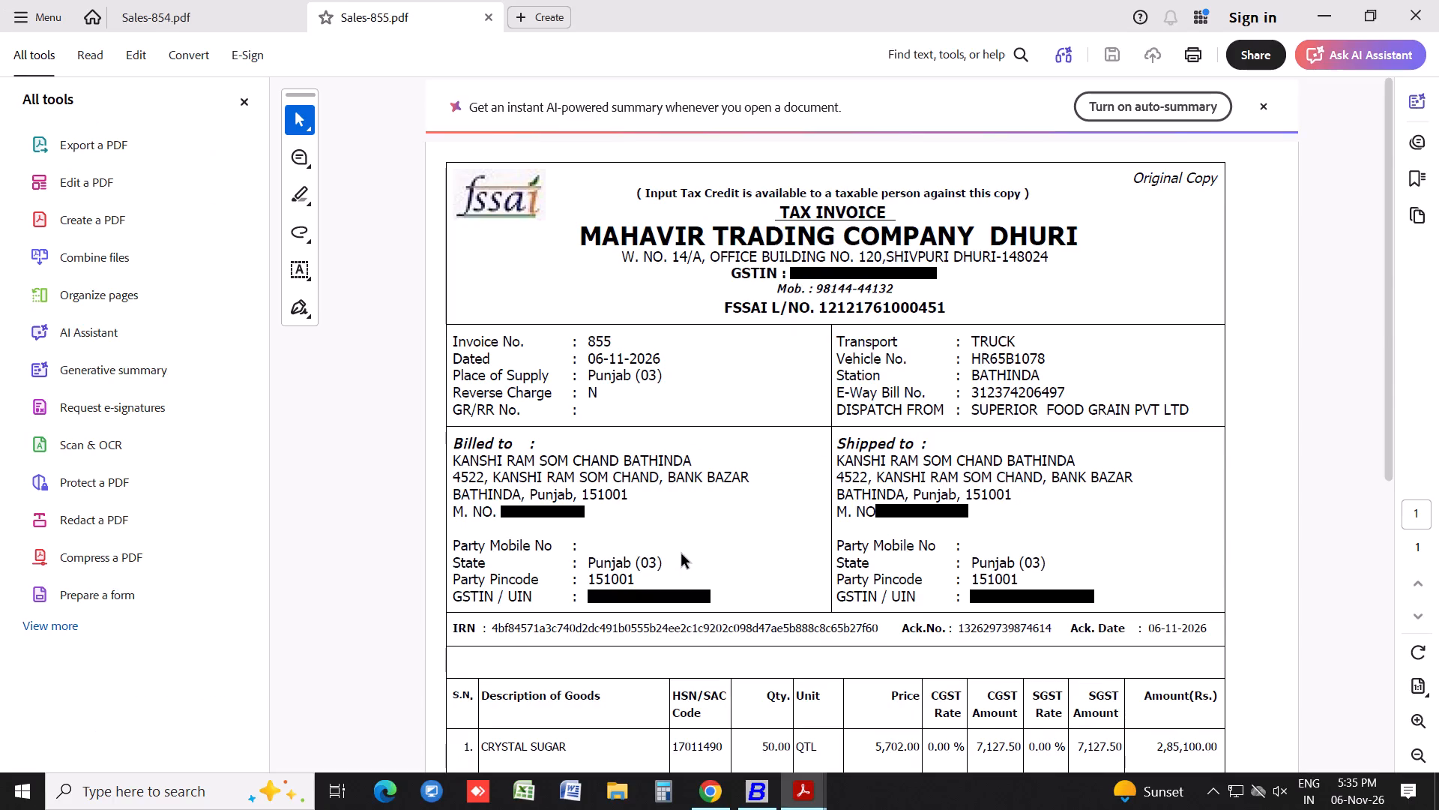
Print the Sales-855.pdf invoice from Adobe Acrobat.
{"action": "key", "text": "ctrl+p"}
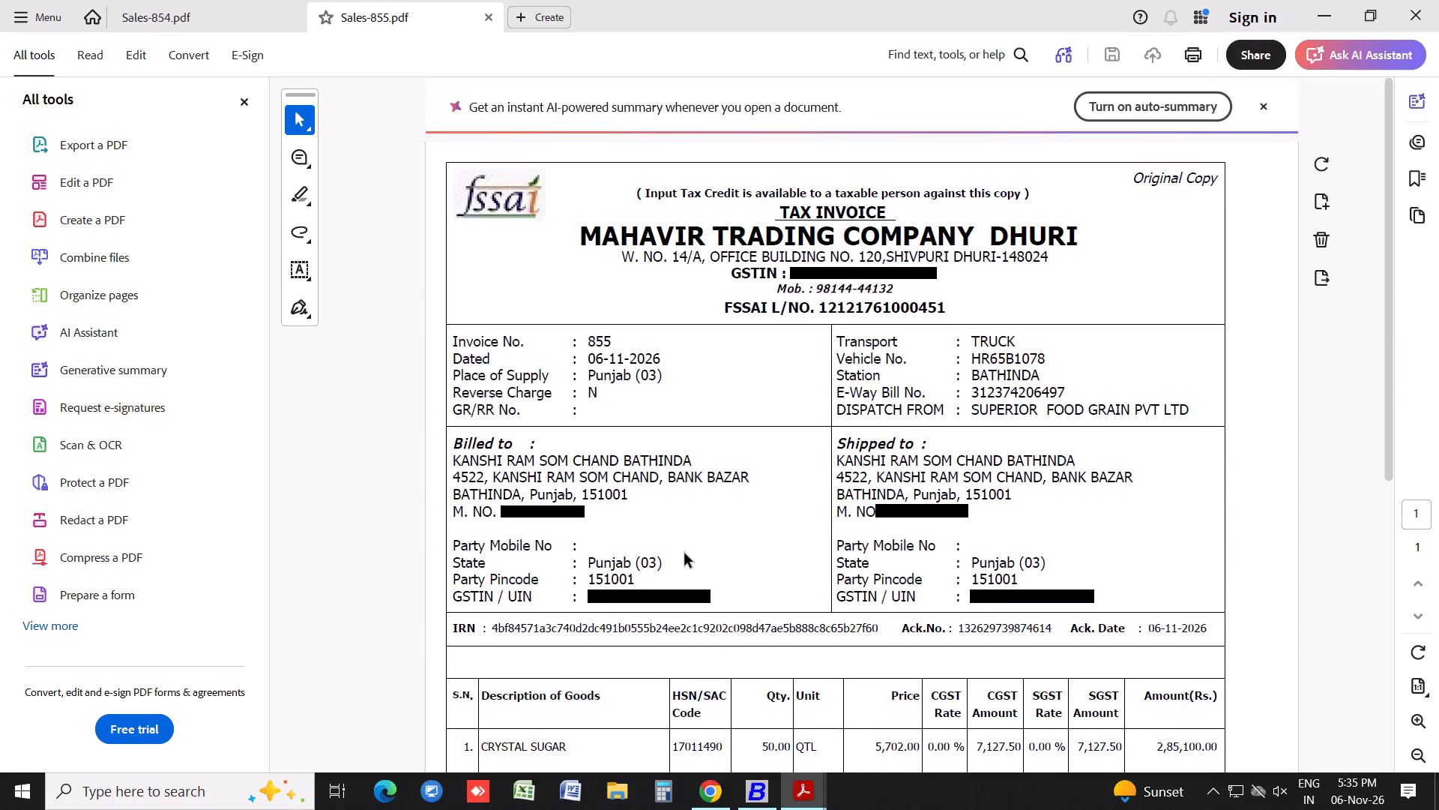
{"action": "key", "text": "Return"}
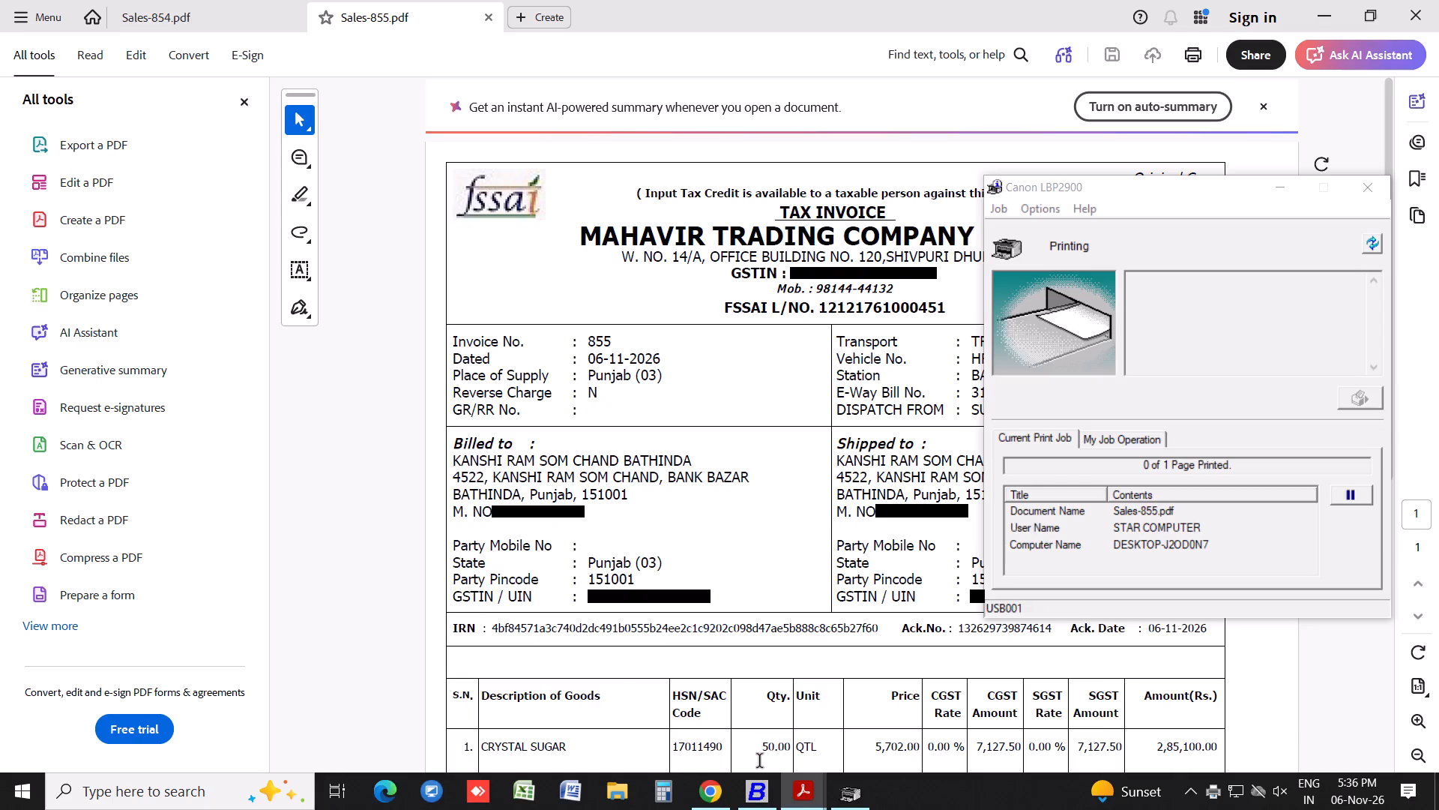
Switch back to Busy and start a new GST series sales voucher dated 06-11-2026, number 856.
{"action": "left_click", "coordinate": [757, 786]}
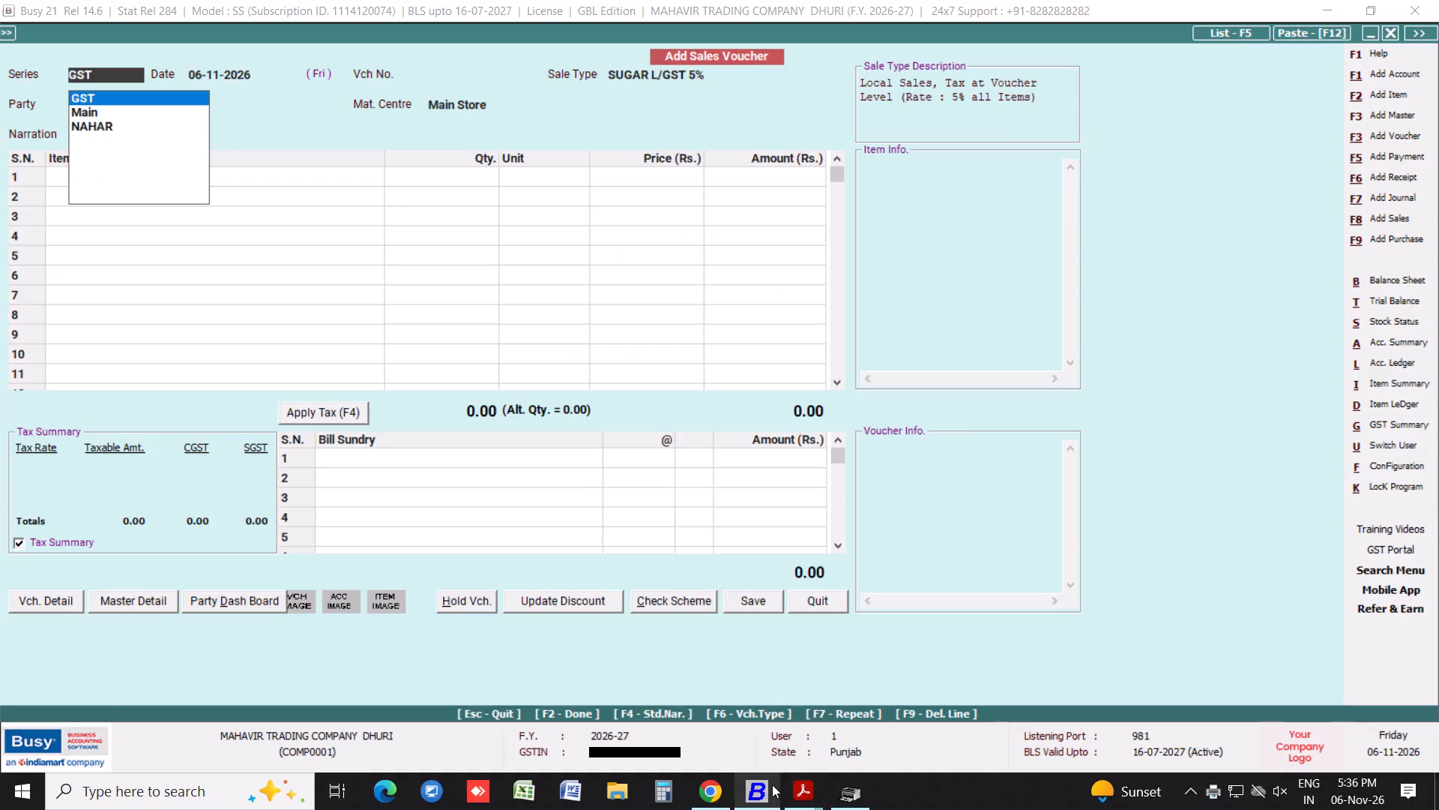
{"action": "key", "text": "Return"}
{"action": "key", "text": "Tab"}
{"action": "key", "text": "Return"}
{"action": "key", "text": "Tab"}
{"action": "key", "text": "Return"}
{"action": "key", "text": "Tab"}
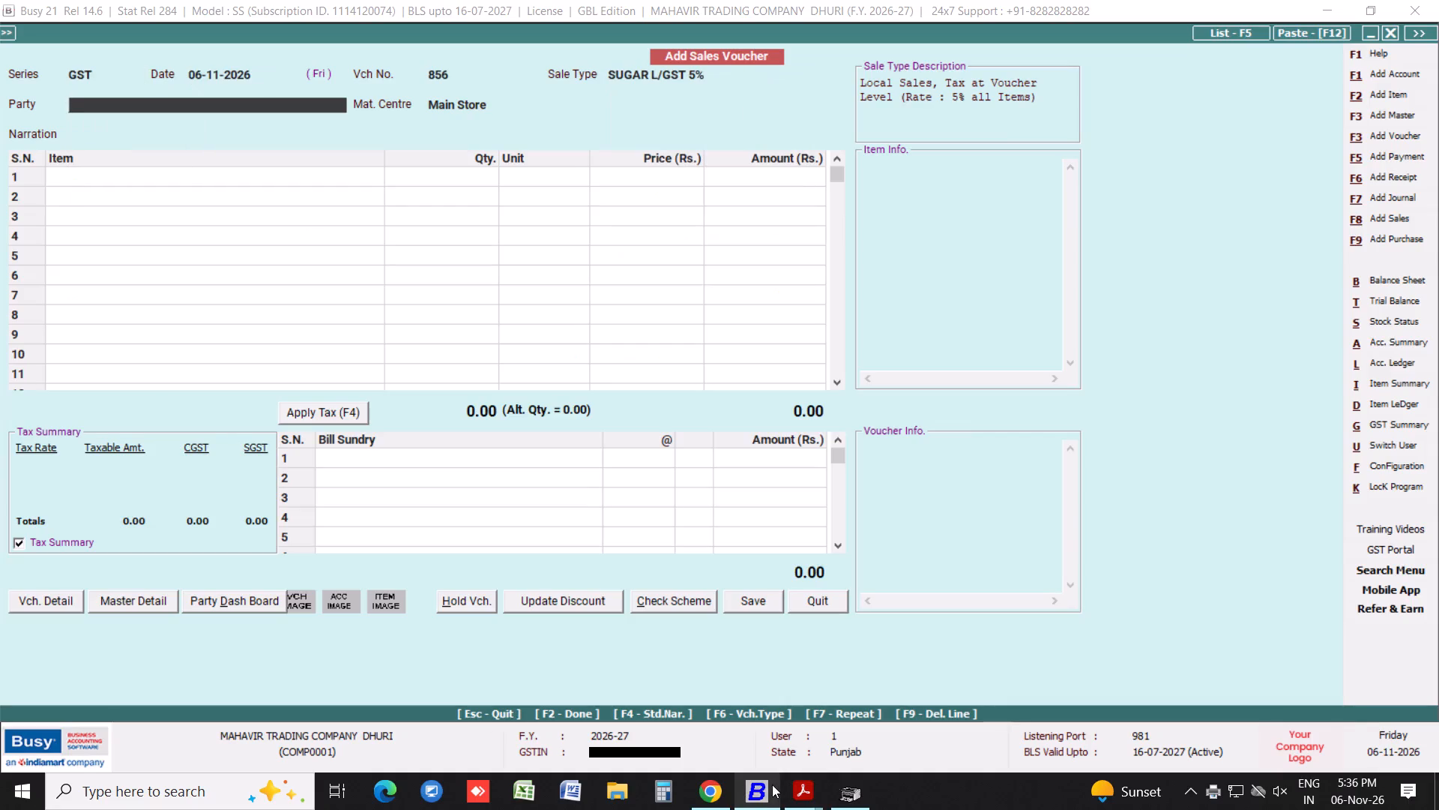
Select DHANI RAM SUGAR COMPANY BATHINDA as voucher 856's party, keeping its billing details and the Main Store material centre.
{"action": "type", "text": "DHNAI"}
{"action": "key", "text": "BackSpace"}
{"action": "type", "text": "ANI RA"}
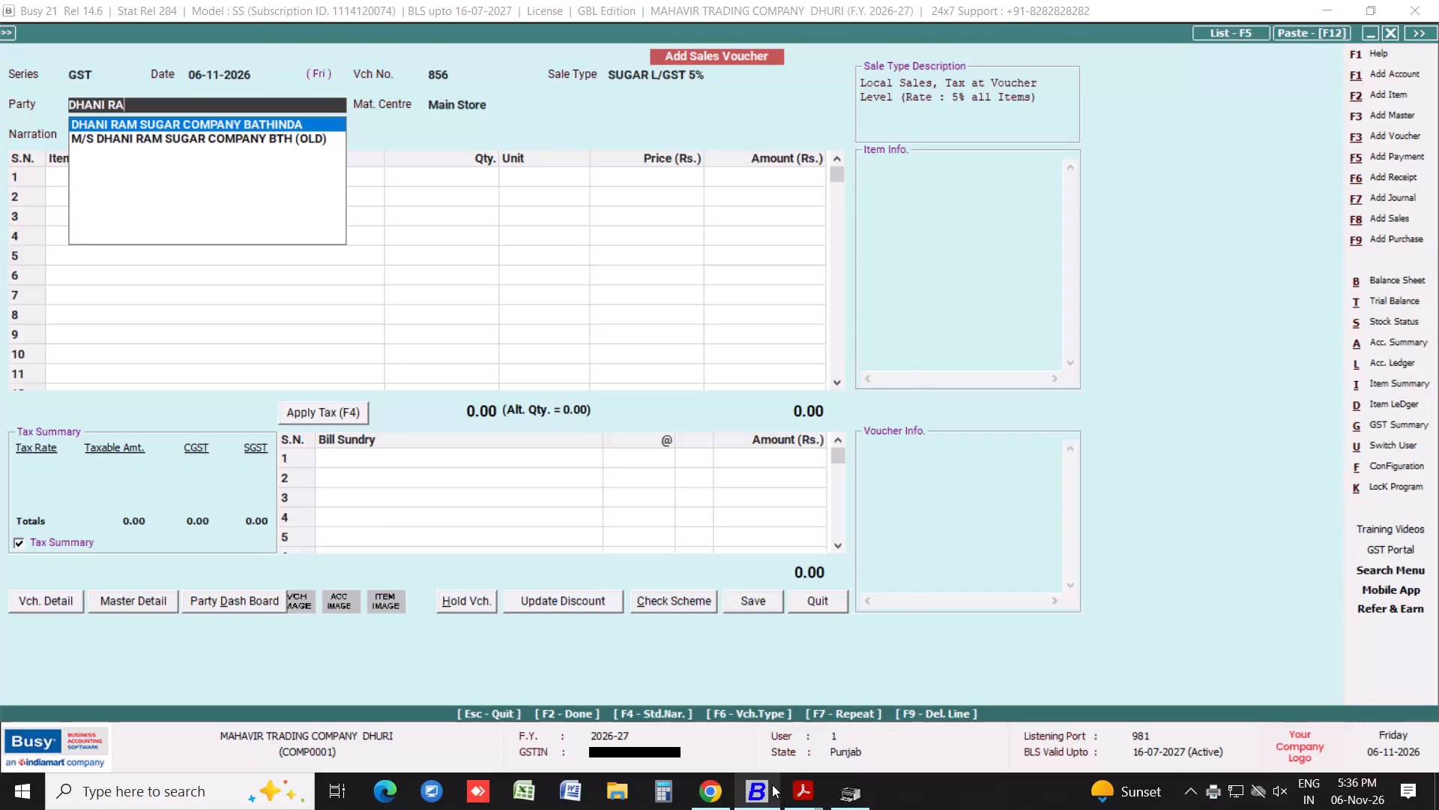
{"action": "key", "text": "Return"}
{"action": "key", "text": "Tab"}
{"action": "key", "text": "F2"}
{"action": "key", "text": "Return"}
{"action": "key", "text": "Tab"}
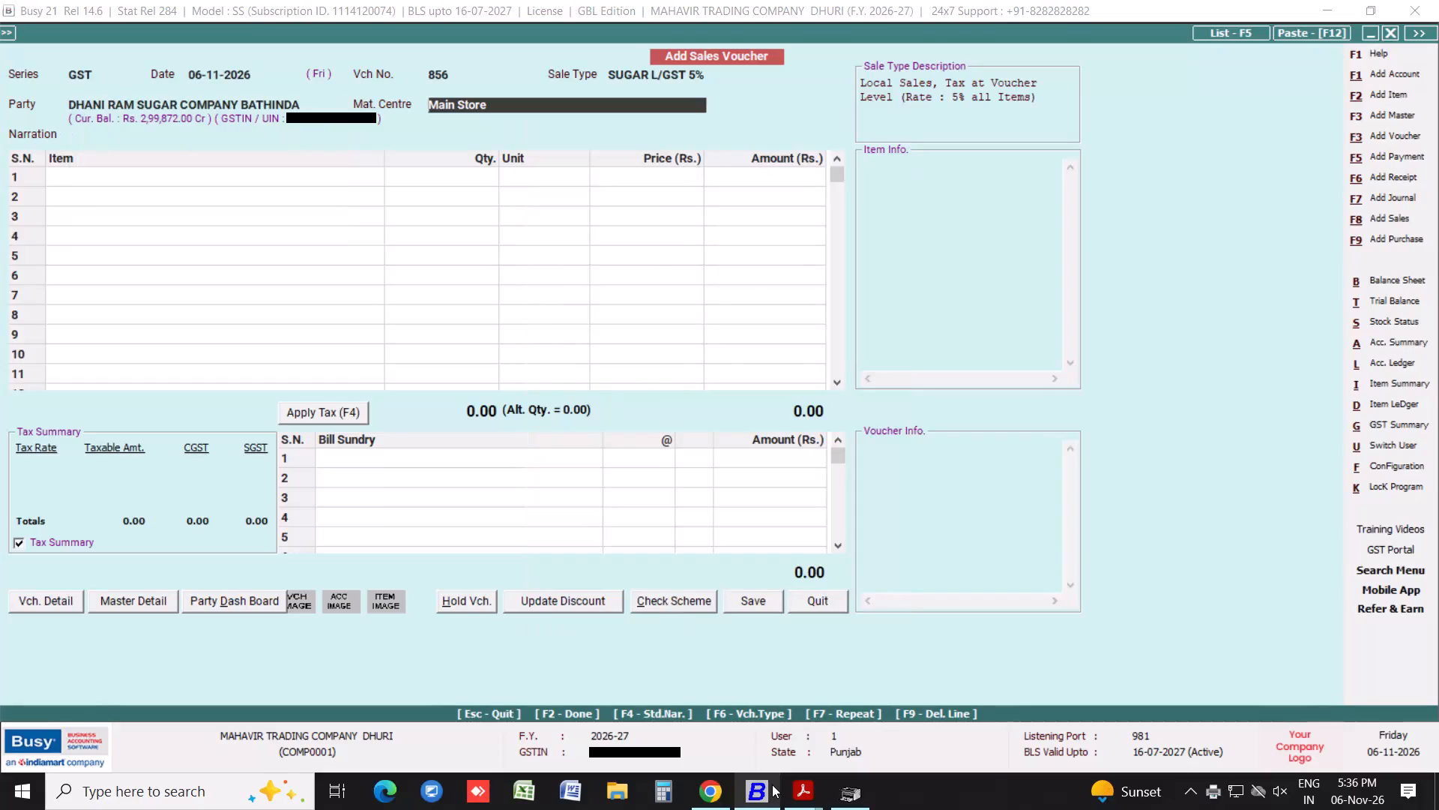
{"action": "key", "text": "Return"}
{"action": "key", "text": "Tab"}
Pick SUPERIOR FOOD GRAIN PVT LTD from the database as voucher 856's DISPATCH FROM value and leave the narration blank.
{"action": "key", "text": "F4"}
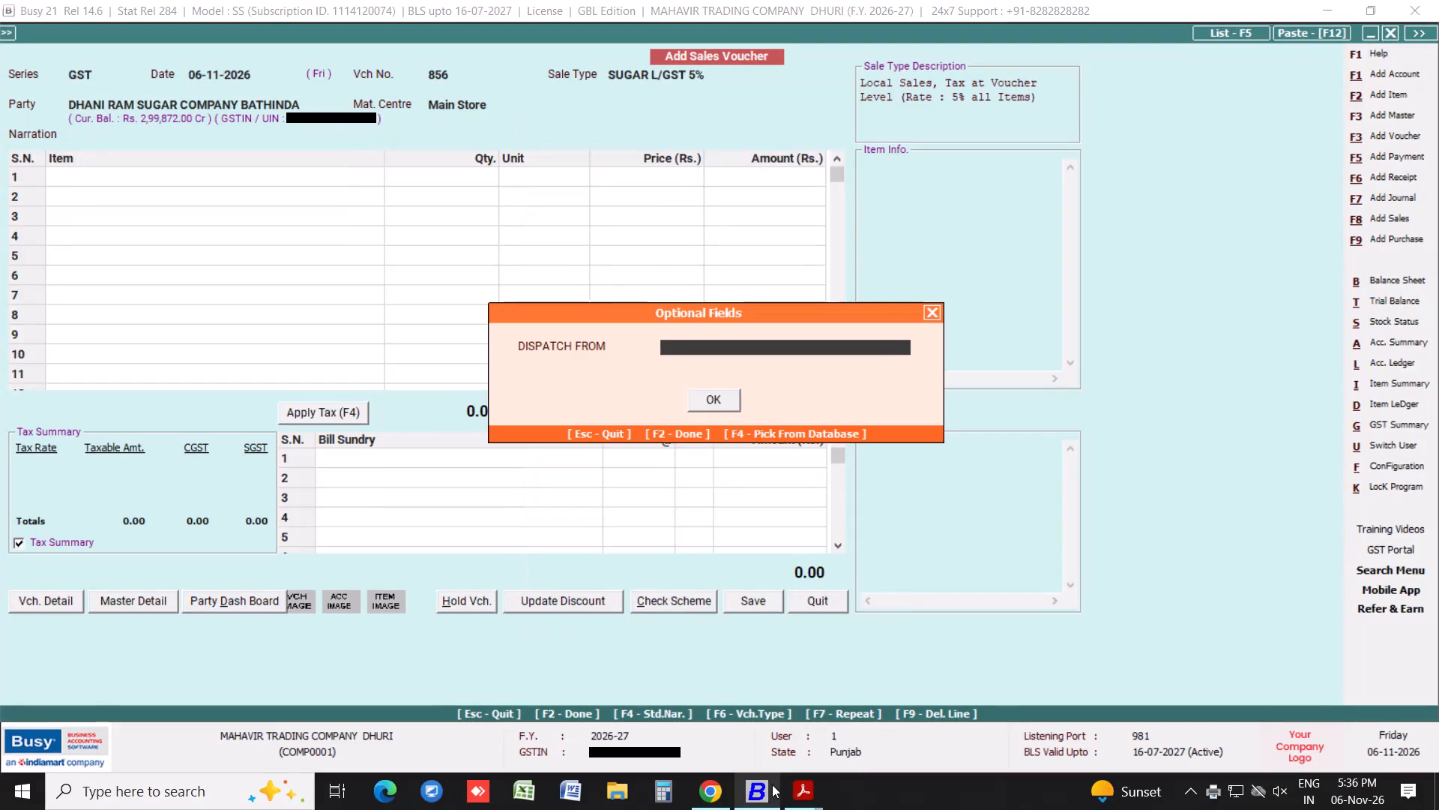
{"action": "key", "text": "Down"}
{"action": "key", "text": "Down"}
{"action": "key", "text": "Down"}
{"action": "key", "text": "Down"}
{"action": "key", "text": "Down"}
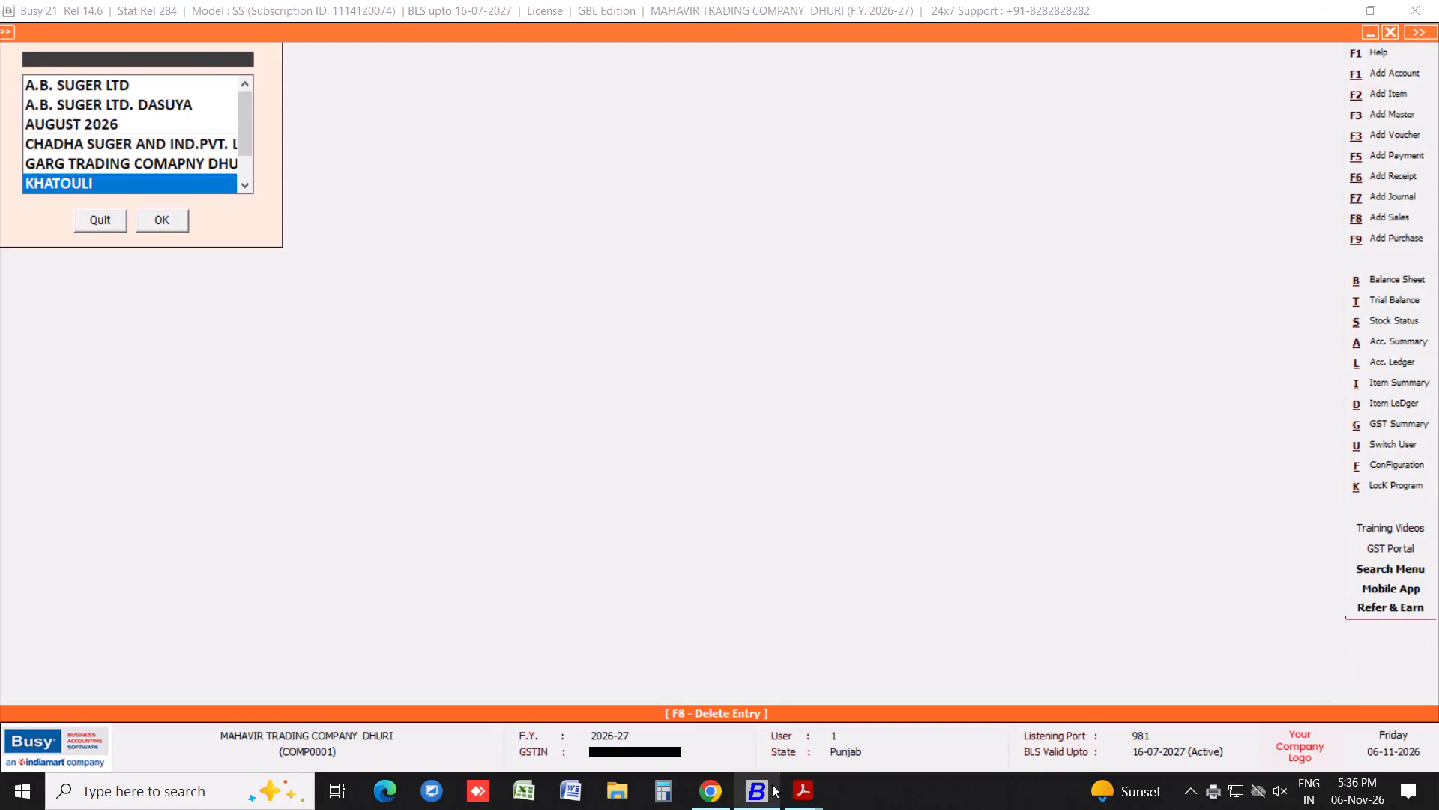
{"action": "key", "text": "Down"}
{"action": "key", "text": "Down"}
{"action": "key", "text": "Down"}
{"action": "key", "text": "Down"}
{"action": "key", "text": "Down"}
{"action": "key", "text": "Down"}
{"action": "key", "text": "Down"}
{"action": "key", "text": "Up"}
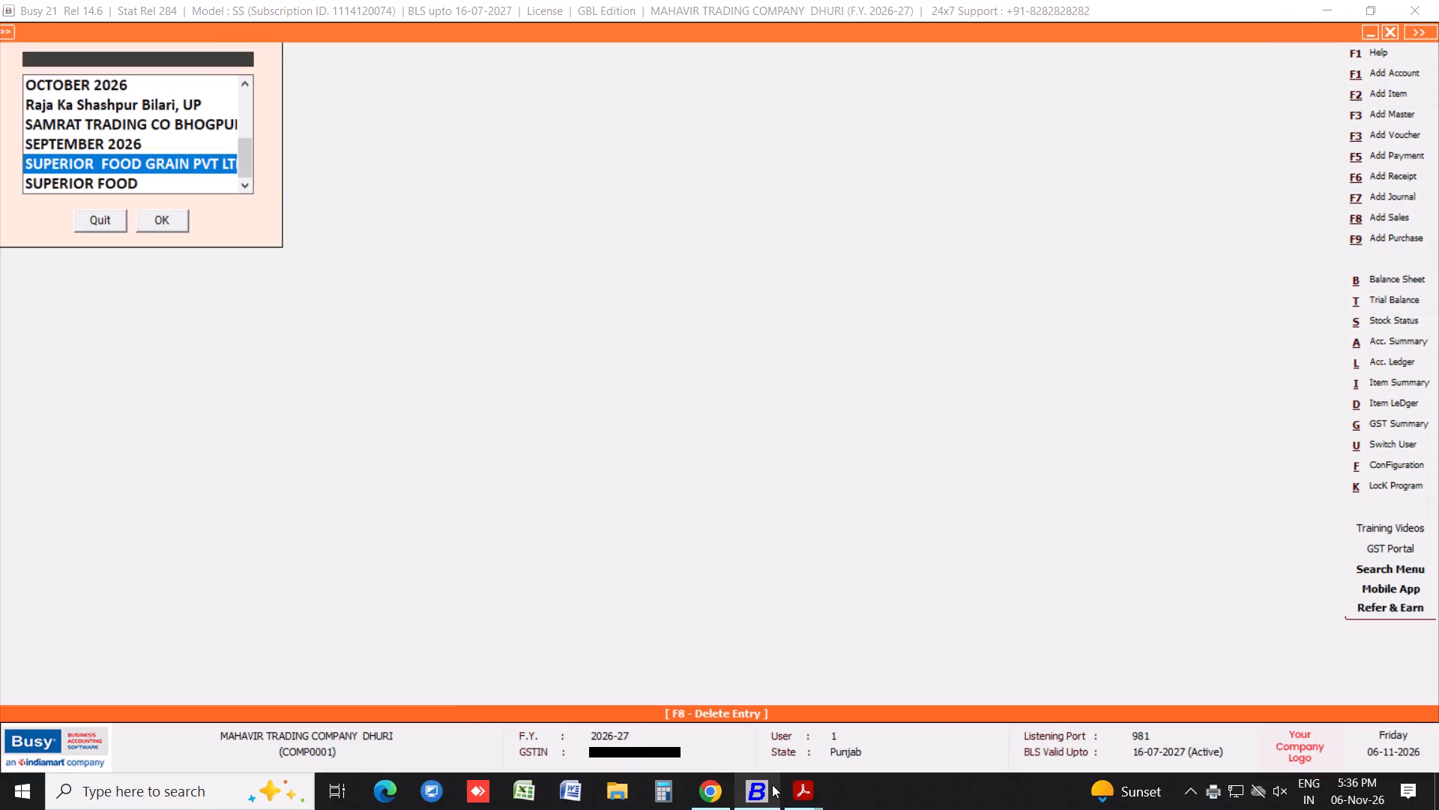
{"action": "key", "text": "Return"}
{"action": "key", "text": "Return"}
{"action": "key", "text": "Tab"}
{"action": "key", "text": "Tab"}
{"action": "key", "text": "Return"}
Add 50 QTL of CRYSTAL SUGAR at a price of 5,702 to voucher 856 and apply the CGST and SGST.
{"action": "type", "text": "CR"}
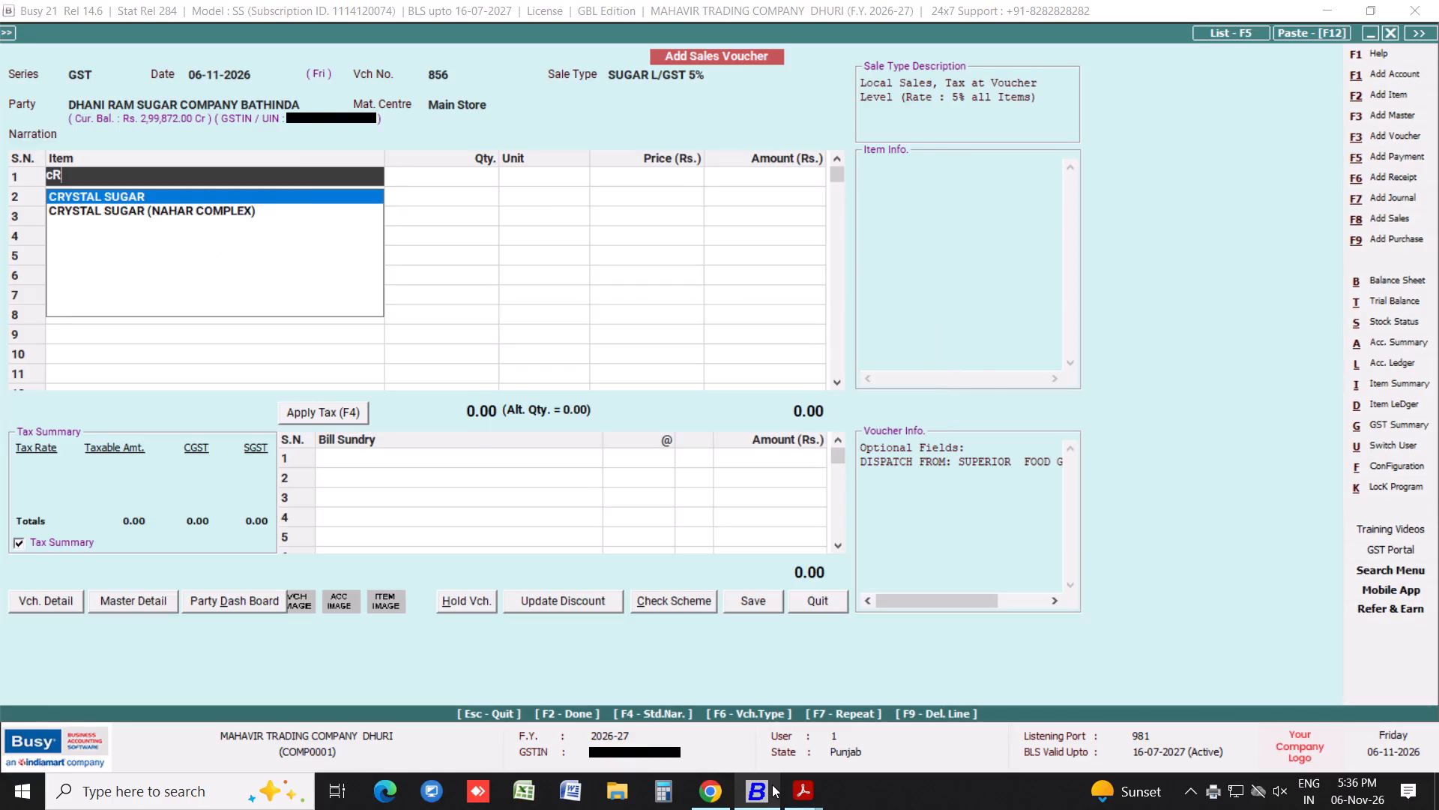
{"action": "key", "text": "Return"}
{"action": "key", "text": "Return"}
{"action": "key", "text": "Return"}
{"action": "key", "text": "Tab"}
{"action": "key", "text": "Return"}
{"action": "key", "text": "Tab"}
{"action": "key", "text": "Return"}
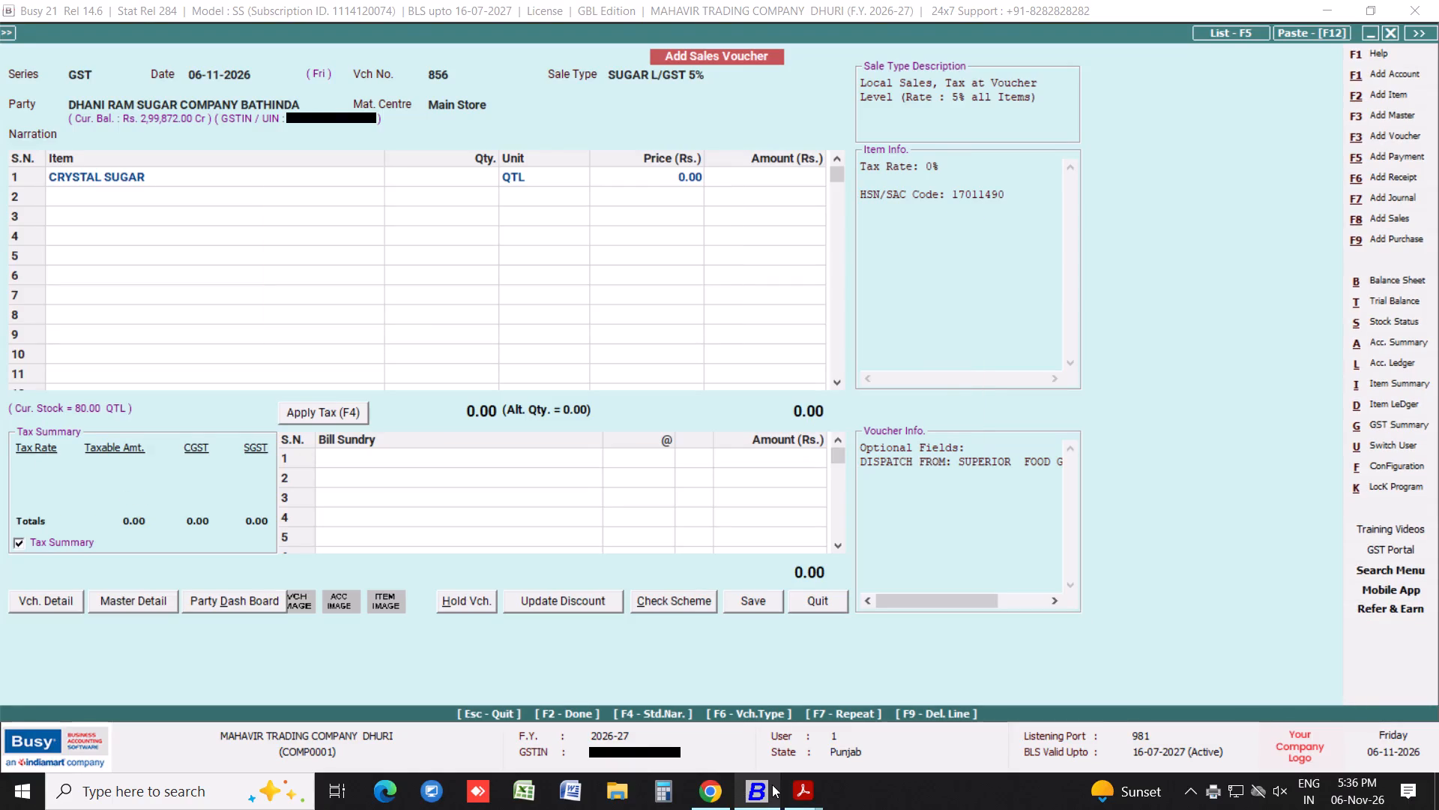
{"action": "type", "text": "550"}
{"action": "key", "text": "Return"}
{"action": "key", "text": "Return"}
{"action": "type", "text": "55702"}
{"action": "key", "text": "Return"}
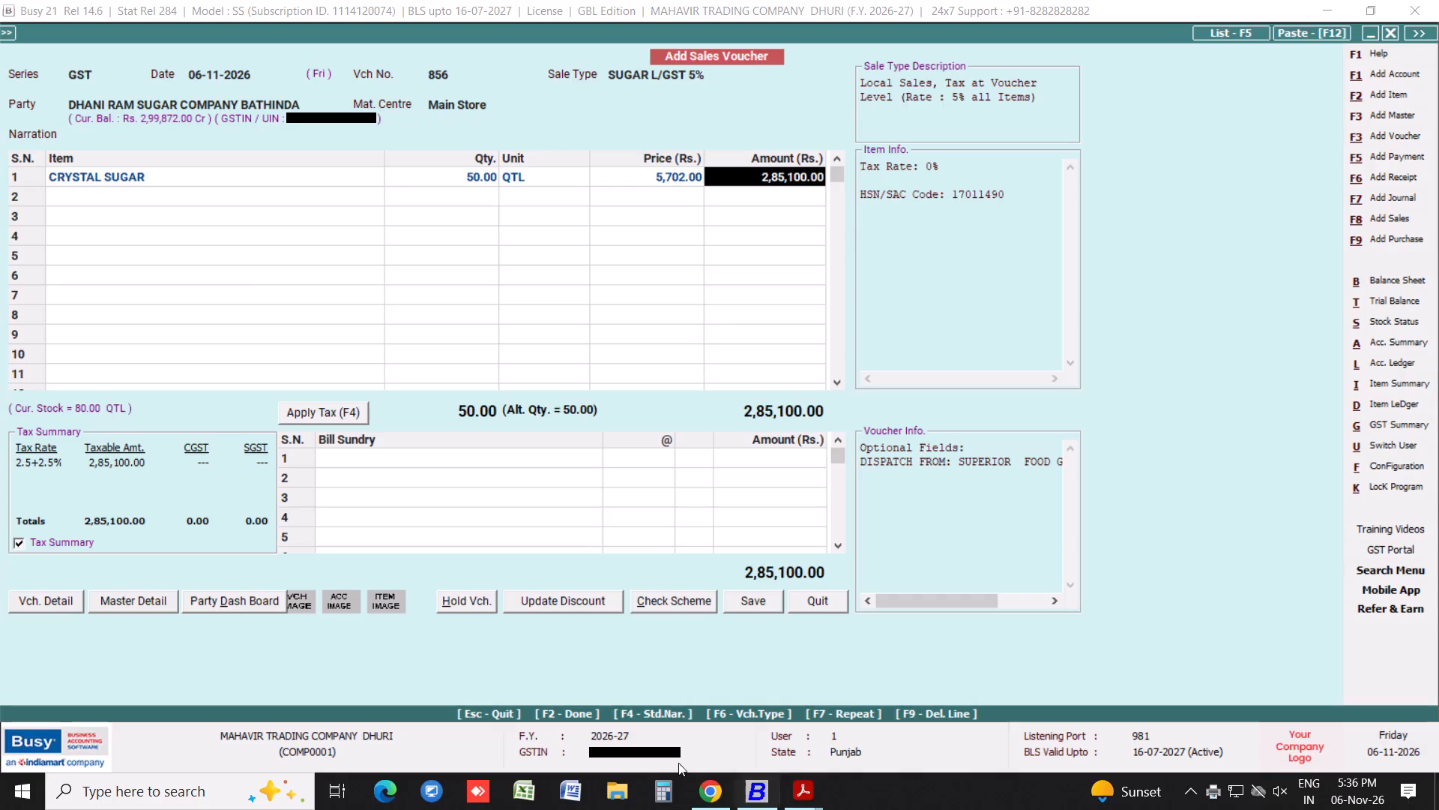
{"action": "left_click", "coordinate": [290, 411]}
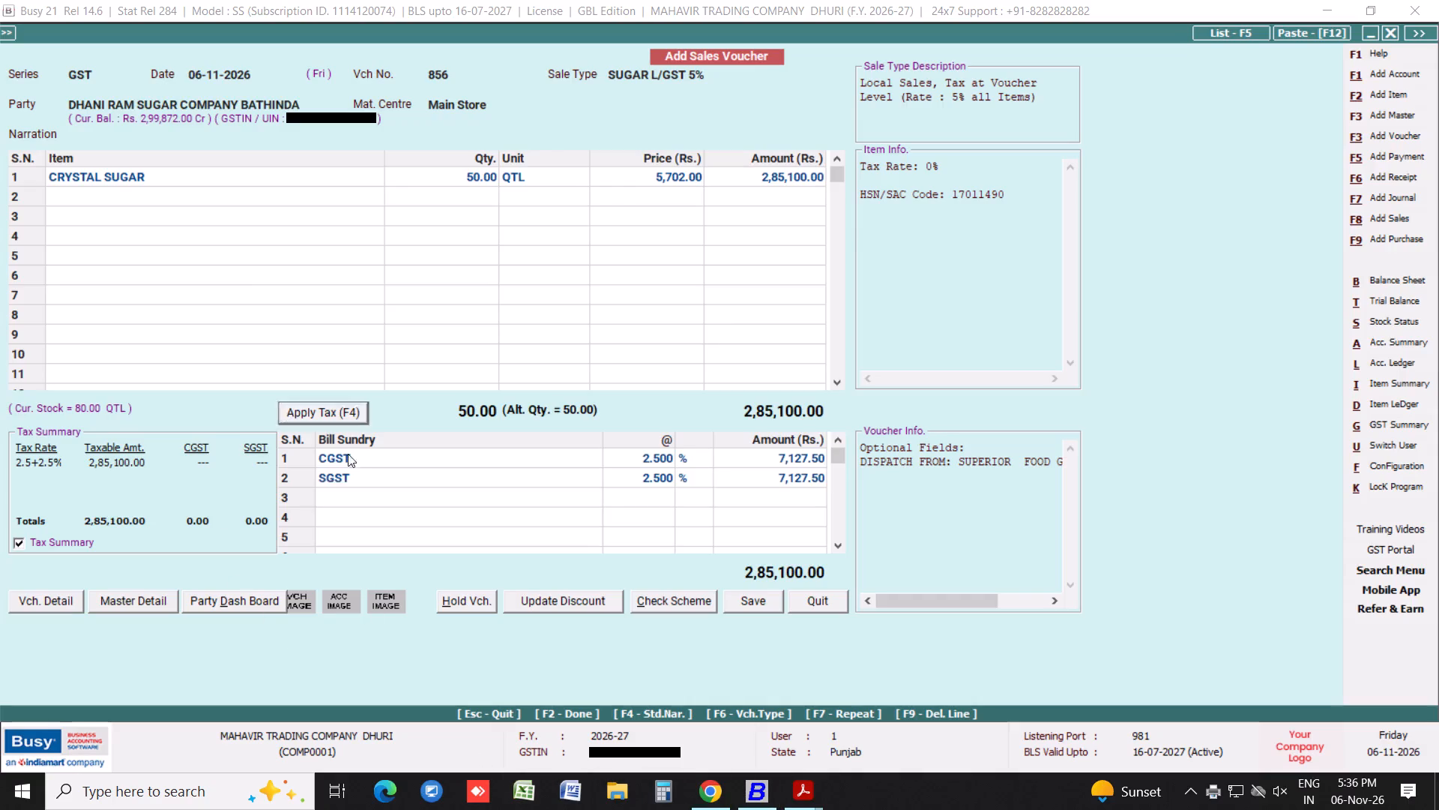
{"action": "left_click", "coordinate": [755, 596]}
{"action": "key", "text": "Return"}
{"action": "key", "text": "Tab"}
{"action": "key", "text": "Return"}
{"action": "key", "text": "Tab"}
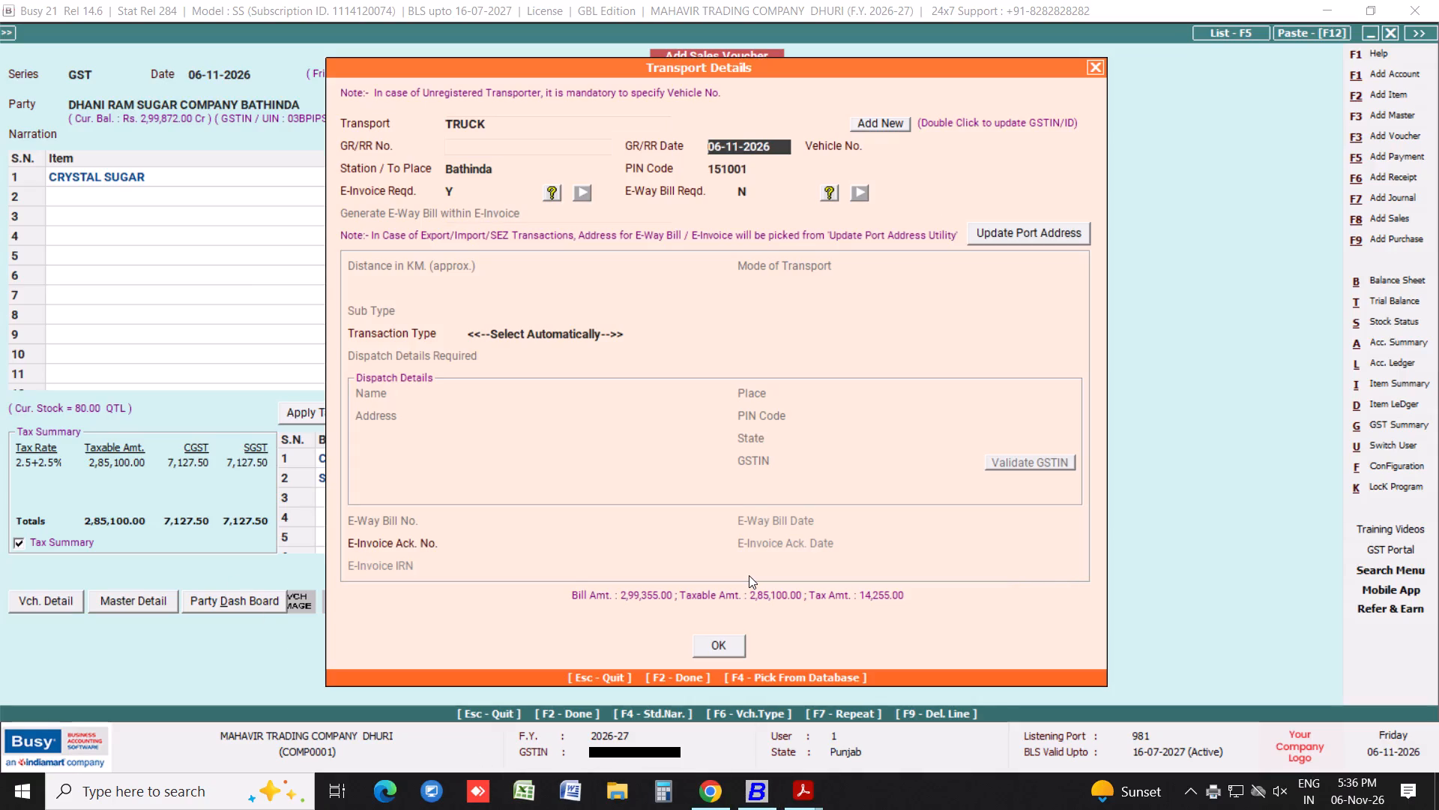
{"action": "key", "text": "Return"}
{"action": "key", "text": "Tab"}
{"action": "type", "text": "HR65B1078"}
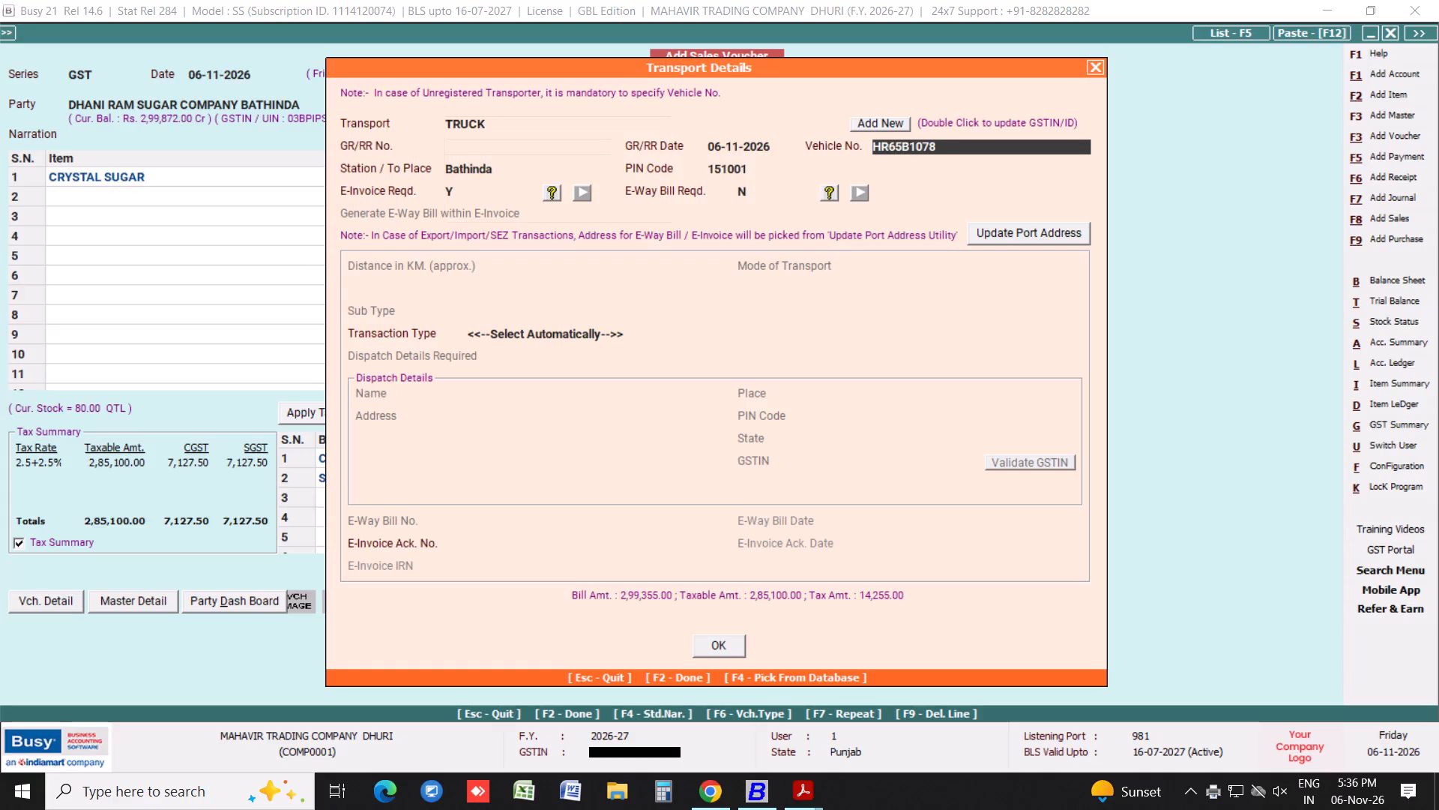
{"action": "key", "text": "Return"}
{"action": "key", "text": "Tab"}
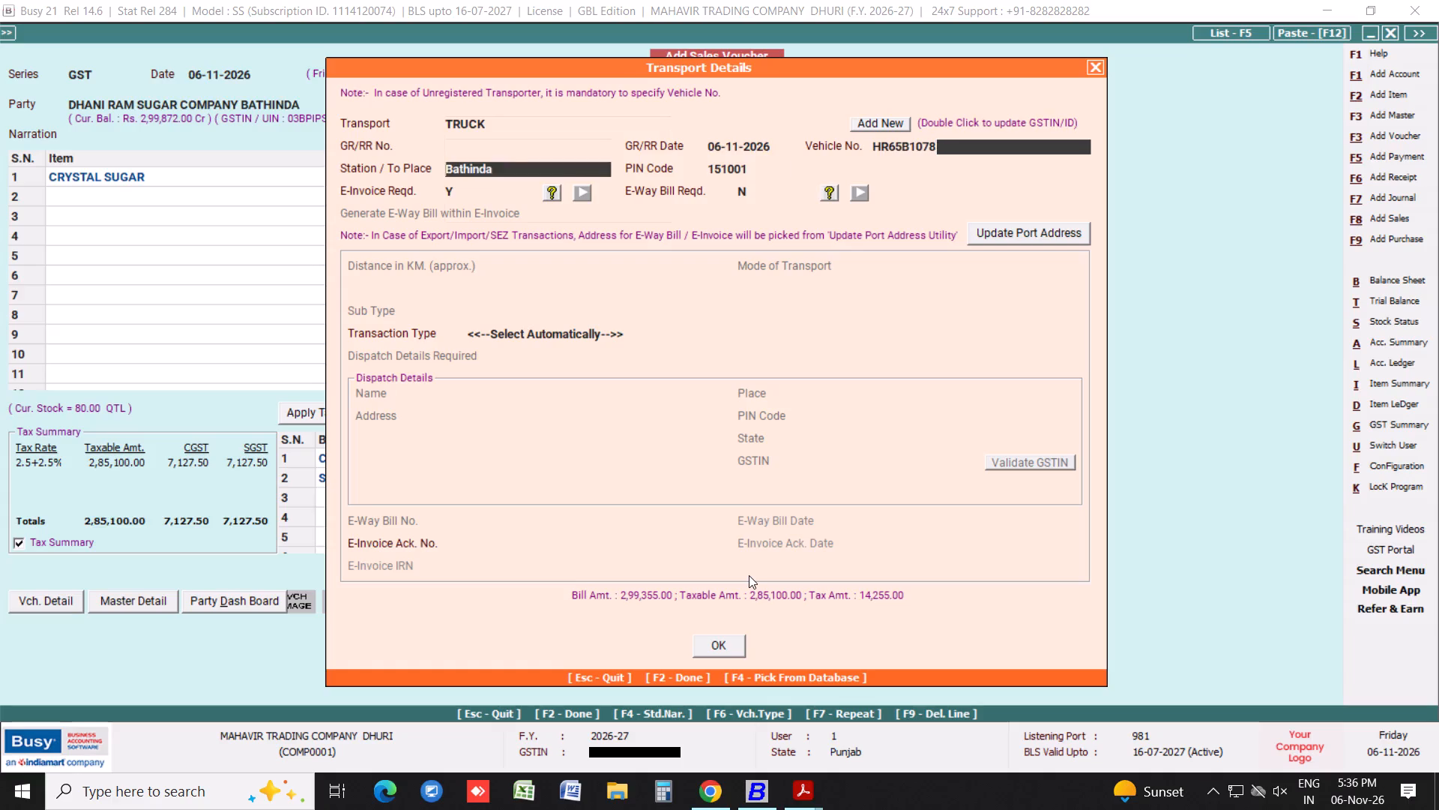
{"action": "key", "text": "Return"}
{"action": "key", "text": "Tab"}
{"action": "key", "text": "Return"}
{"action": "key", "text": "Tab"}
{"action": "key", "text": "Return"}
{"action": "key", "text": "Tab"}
Require an e-way bill generated within the e-invoice, with distance 0, transport mode Road and the sub type selected automatically.
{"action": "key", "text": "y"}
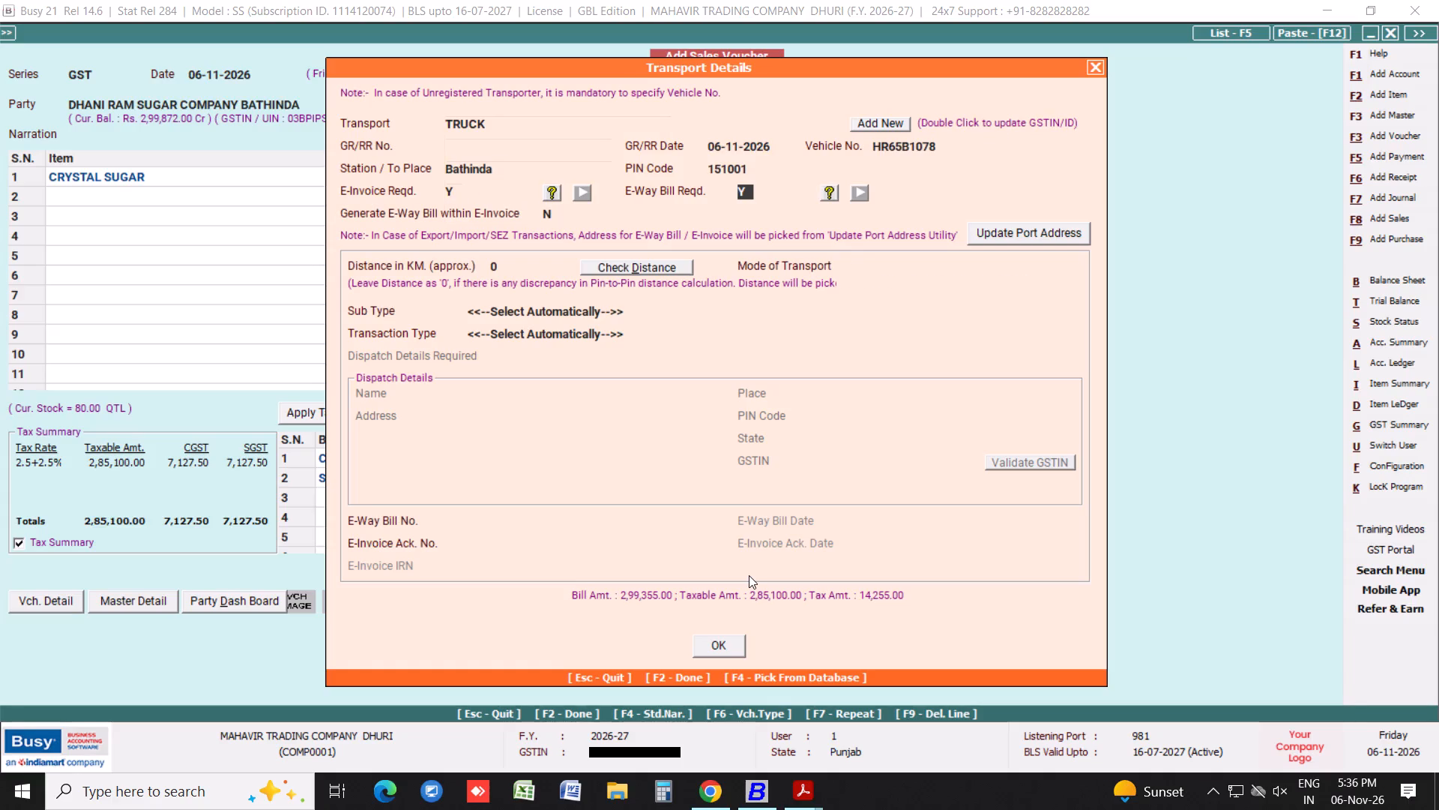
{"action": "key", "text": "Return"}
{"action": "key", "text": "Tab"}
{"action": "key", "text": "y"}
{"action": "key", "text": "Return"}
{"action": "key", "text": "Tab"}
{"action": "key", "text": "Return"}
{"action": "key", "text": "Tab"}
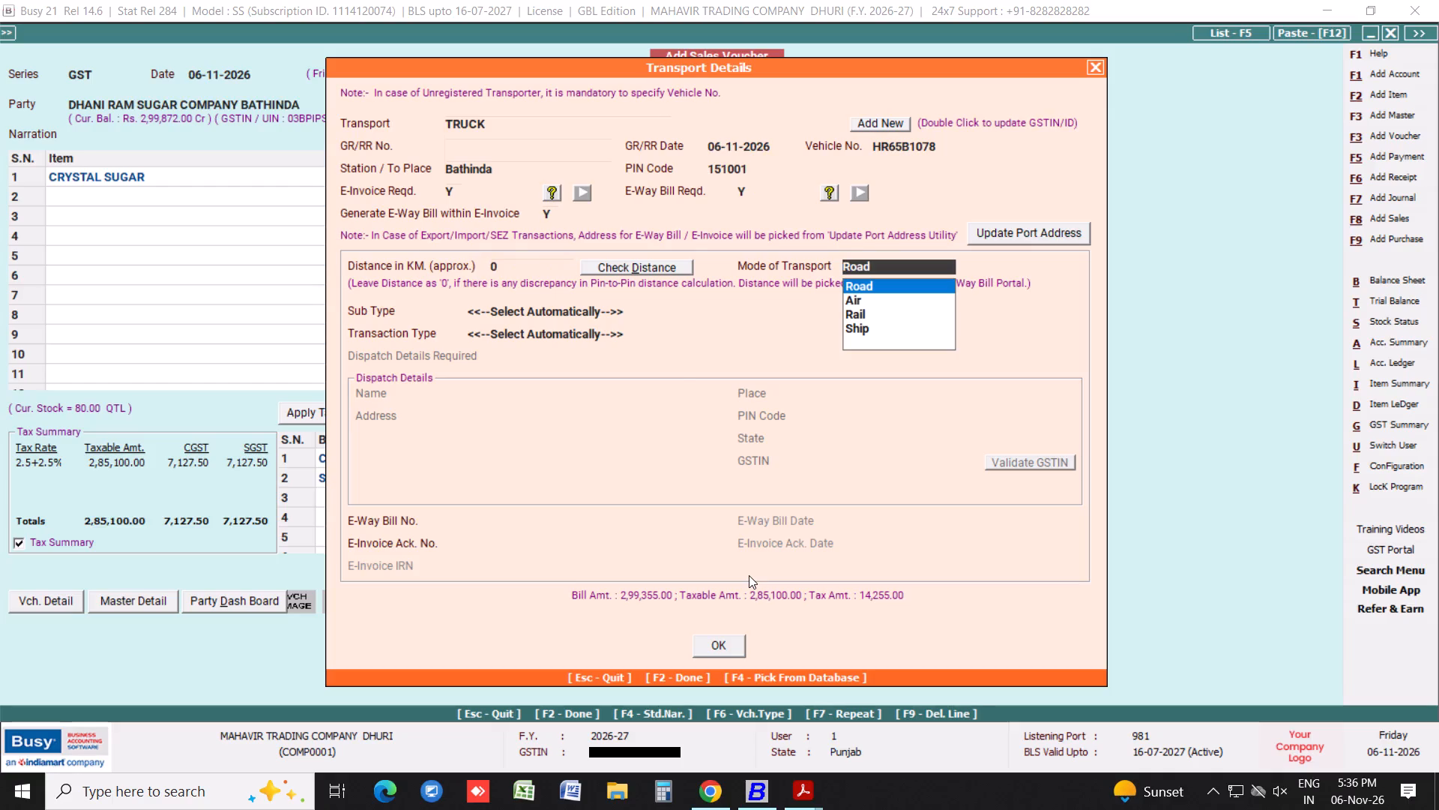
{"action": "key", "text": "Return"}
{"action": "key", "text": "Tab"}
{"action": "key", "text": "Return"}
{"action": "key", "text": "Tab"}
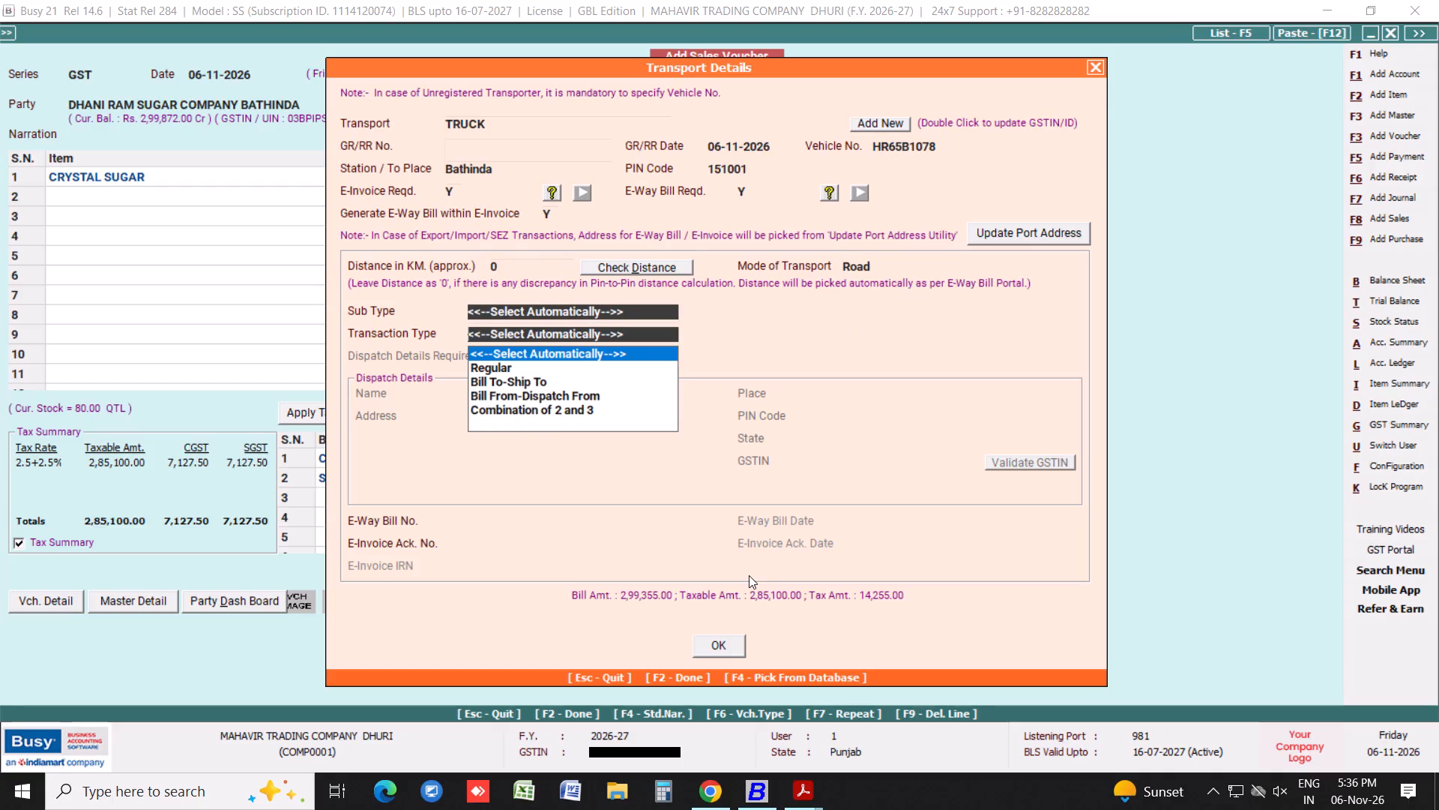
Set the transaction type to Bill From-Dispatch From and mark the dispatch details as required.
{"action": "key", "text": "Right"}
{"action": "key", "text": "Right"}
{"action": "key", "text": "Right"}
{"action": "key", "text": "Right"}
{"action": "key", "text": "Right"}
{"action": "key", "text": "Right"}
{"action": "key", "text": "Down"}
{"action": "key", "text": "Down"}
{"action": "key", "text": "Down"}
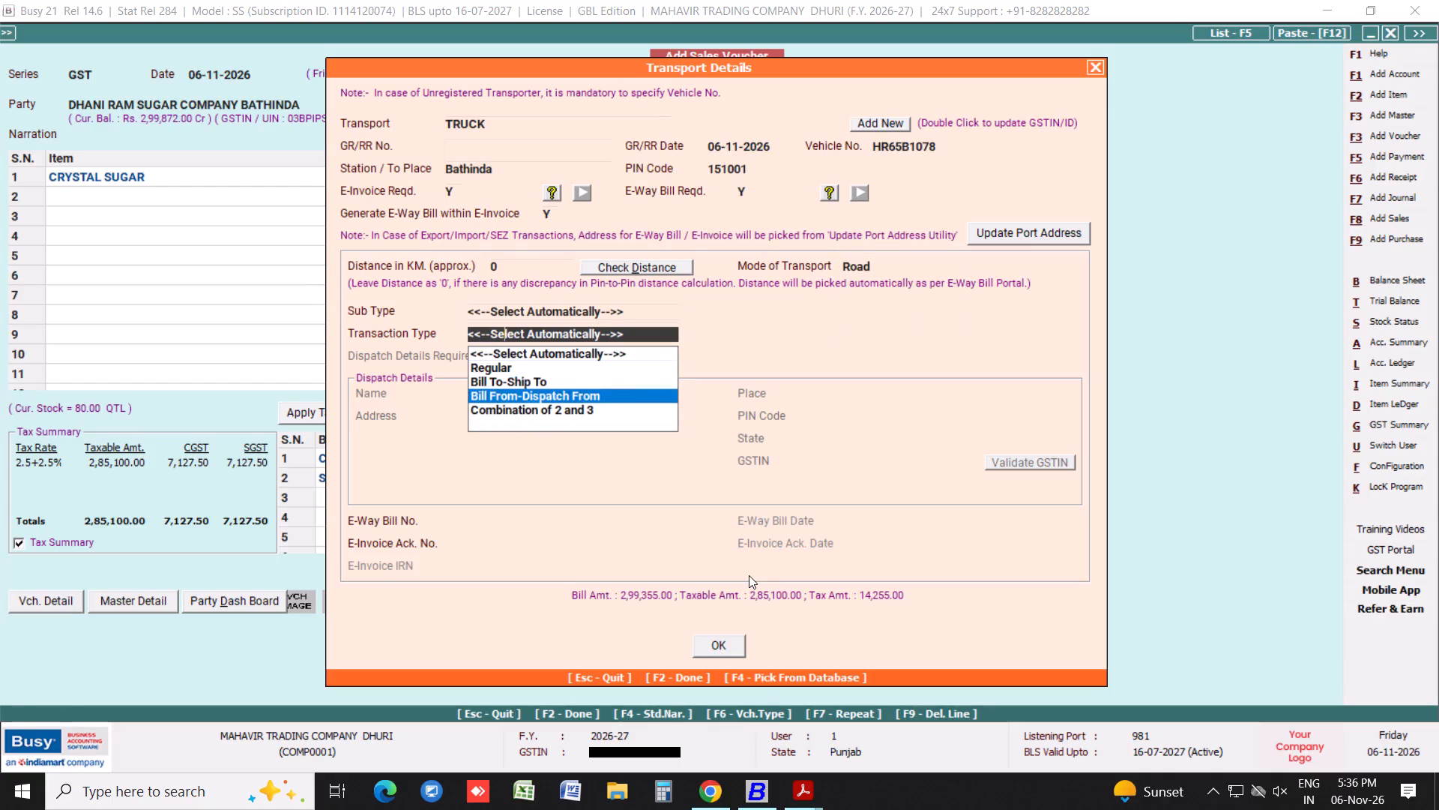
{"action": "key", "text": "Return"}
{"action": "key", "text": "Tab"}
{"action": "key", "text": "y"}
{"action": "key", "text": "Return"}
Set the dispatch state to Uttar Pradesh, enter Superior Food Grains' GSTIN and validate it to fill in the dispatch details.
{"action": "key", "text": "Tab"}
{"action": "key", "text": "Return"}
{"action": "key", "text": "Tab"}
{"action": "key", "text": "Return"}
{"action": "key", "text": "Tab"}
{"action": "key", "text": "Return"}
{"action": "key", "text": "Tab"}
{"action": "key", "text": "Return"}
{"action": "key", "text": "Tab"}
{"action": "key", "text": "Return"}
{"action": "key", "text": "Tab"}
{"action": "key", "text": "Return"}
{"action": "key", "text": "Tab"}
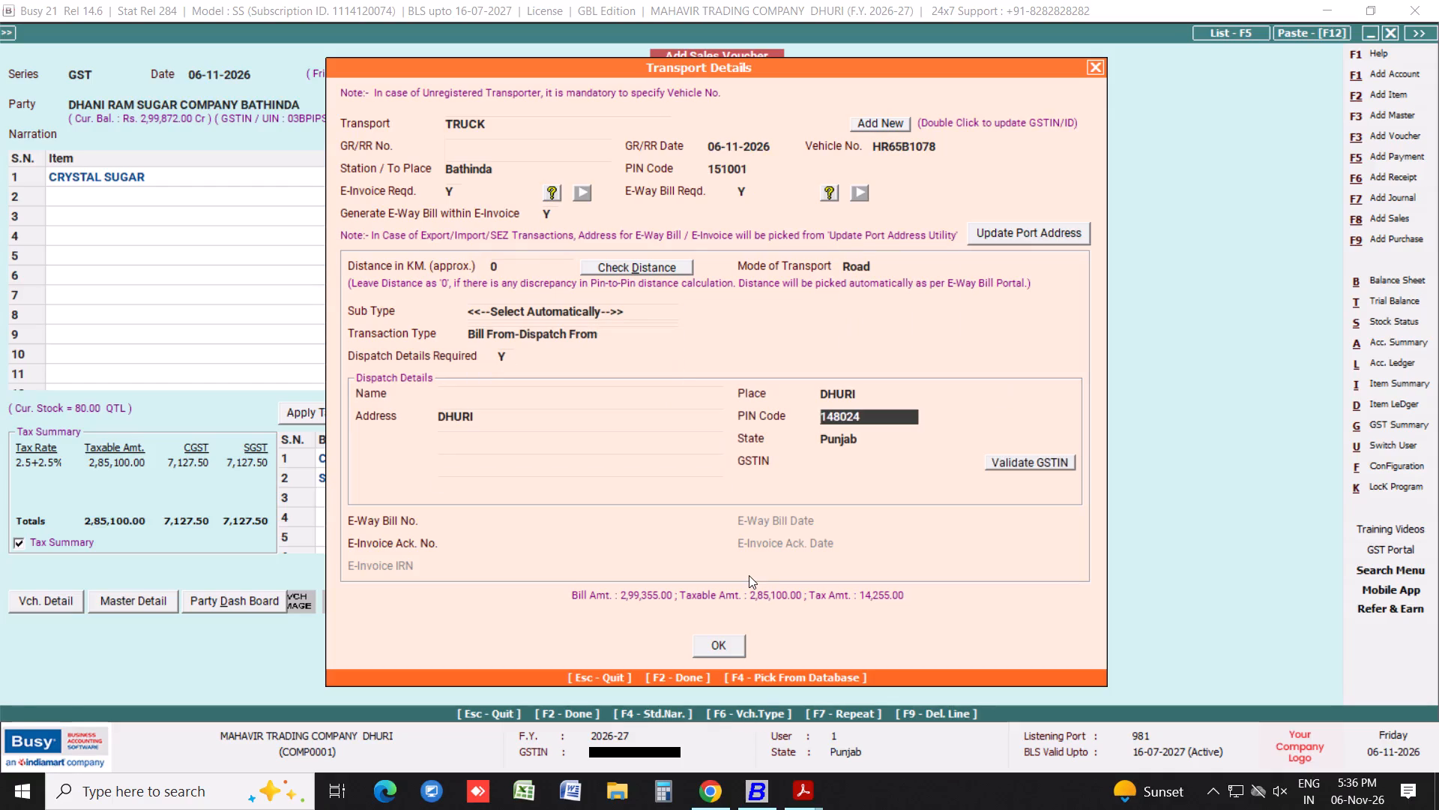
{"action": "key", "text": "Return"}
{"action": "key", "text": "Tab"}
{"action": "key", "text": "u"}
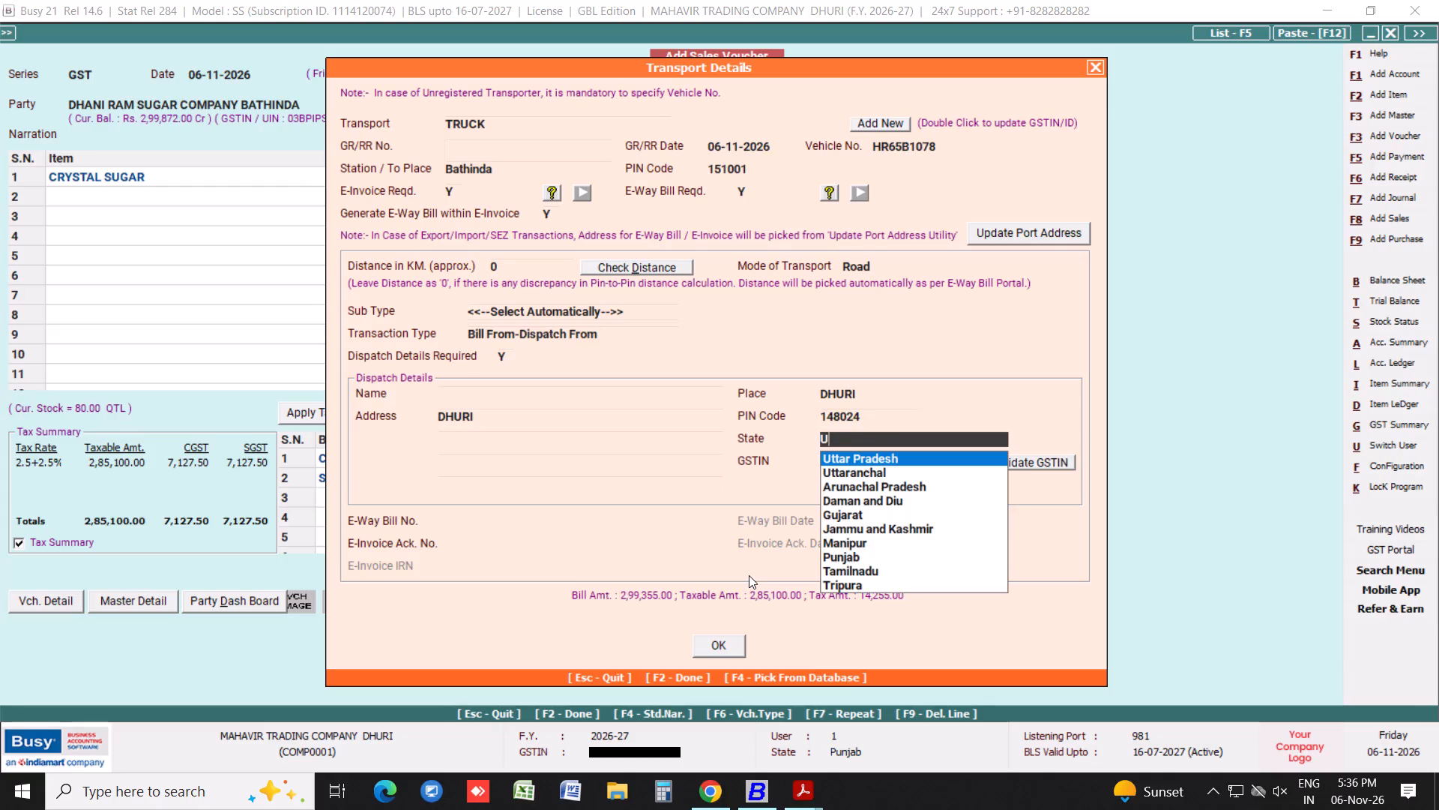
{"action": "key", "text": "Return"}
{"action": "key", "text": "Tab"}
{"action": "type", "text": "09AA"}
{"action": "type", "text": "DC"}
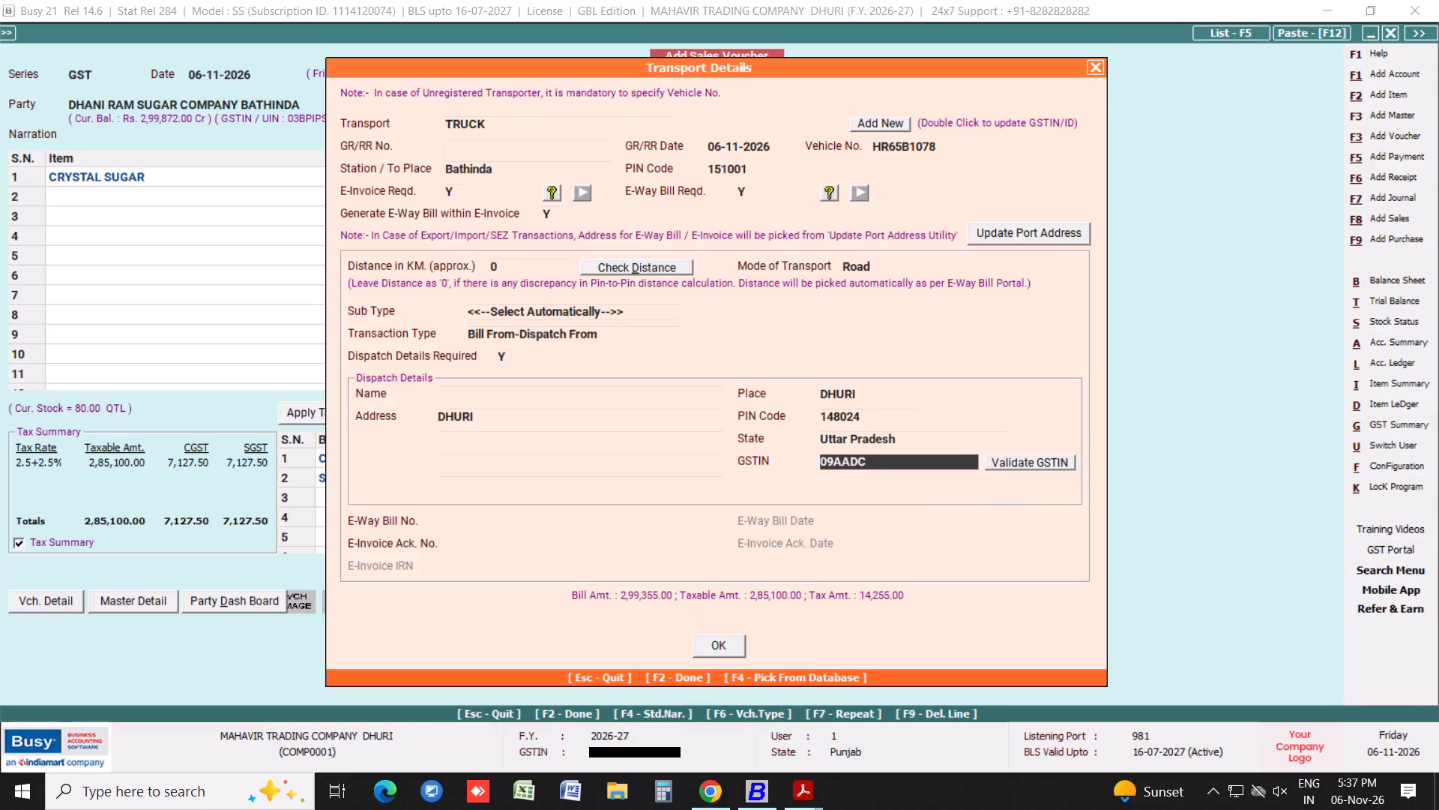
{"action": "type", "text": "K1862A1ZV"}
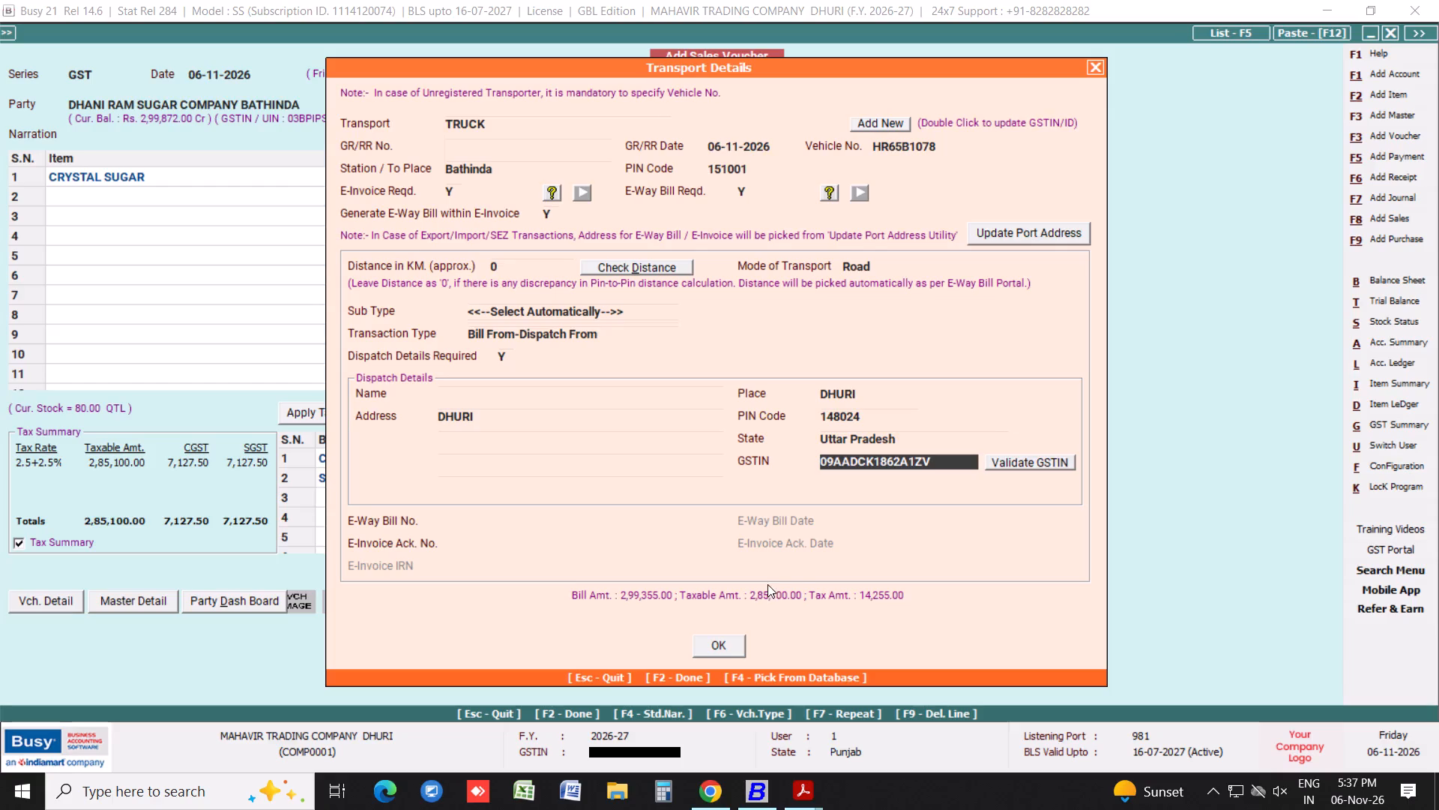
{"action": "left_click", "coordinate": [1017, 456]}
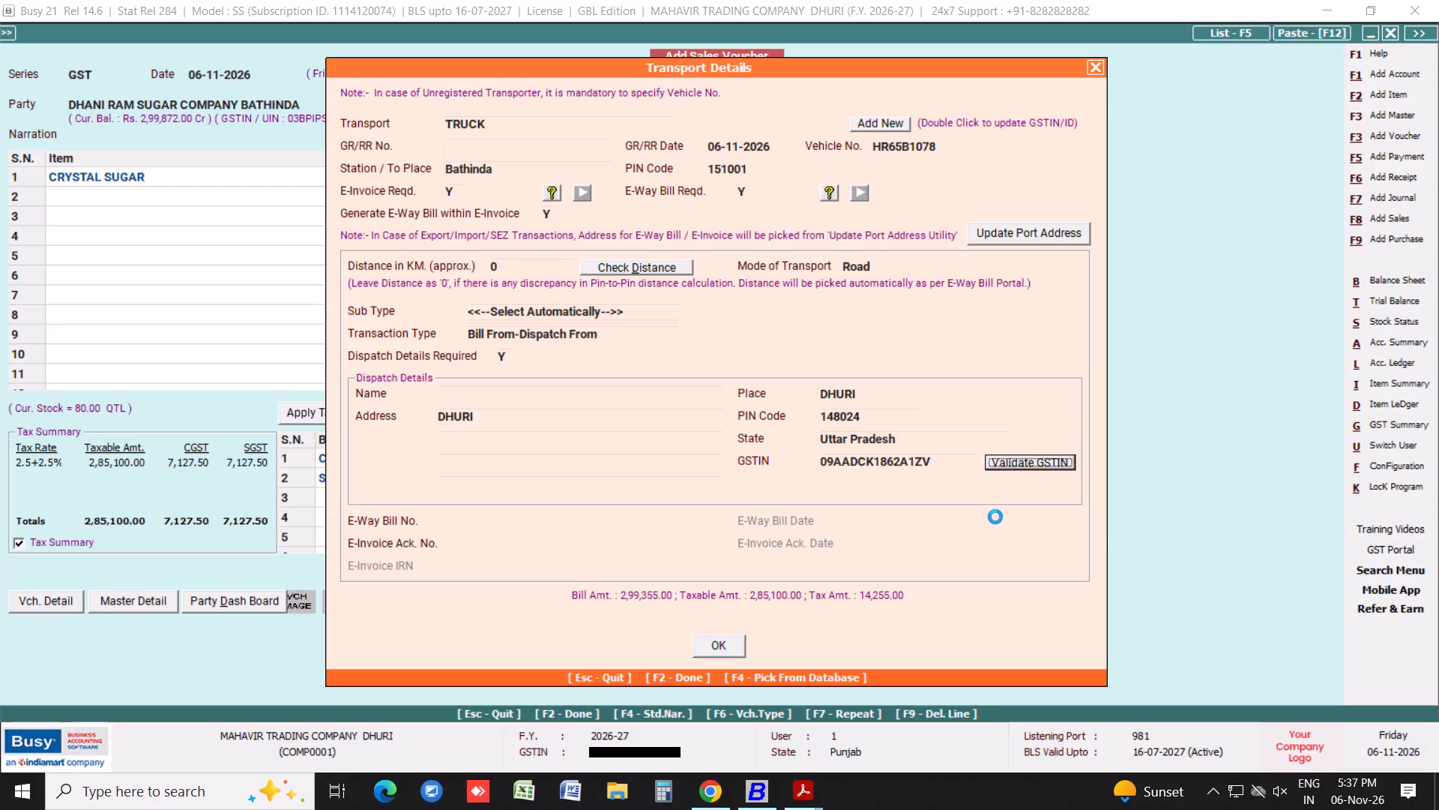
{"action": "left_click", "coordinate": [1138, 573]}
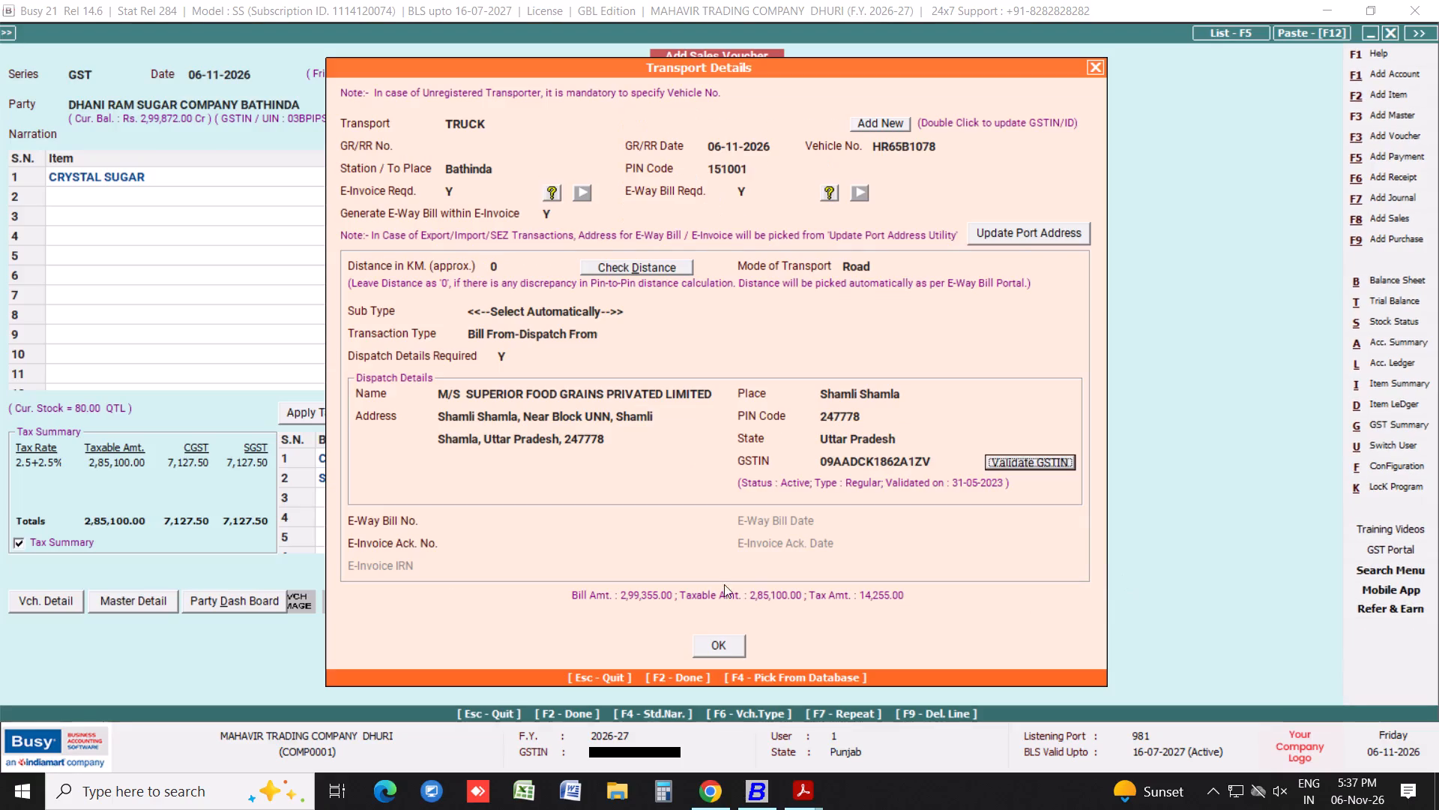
Accept the transport details, save voucher 856, and generate its e-invoice and e-way bill with the default IRN generation options.
{"action": "left_click", "coordinate": [724, 633]}
{"action": "left_click", "coordinate": [728, 651]}
{"action": "left_click", "coordinate": [767, 434]}
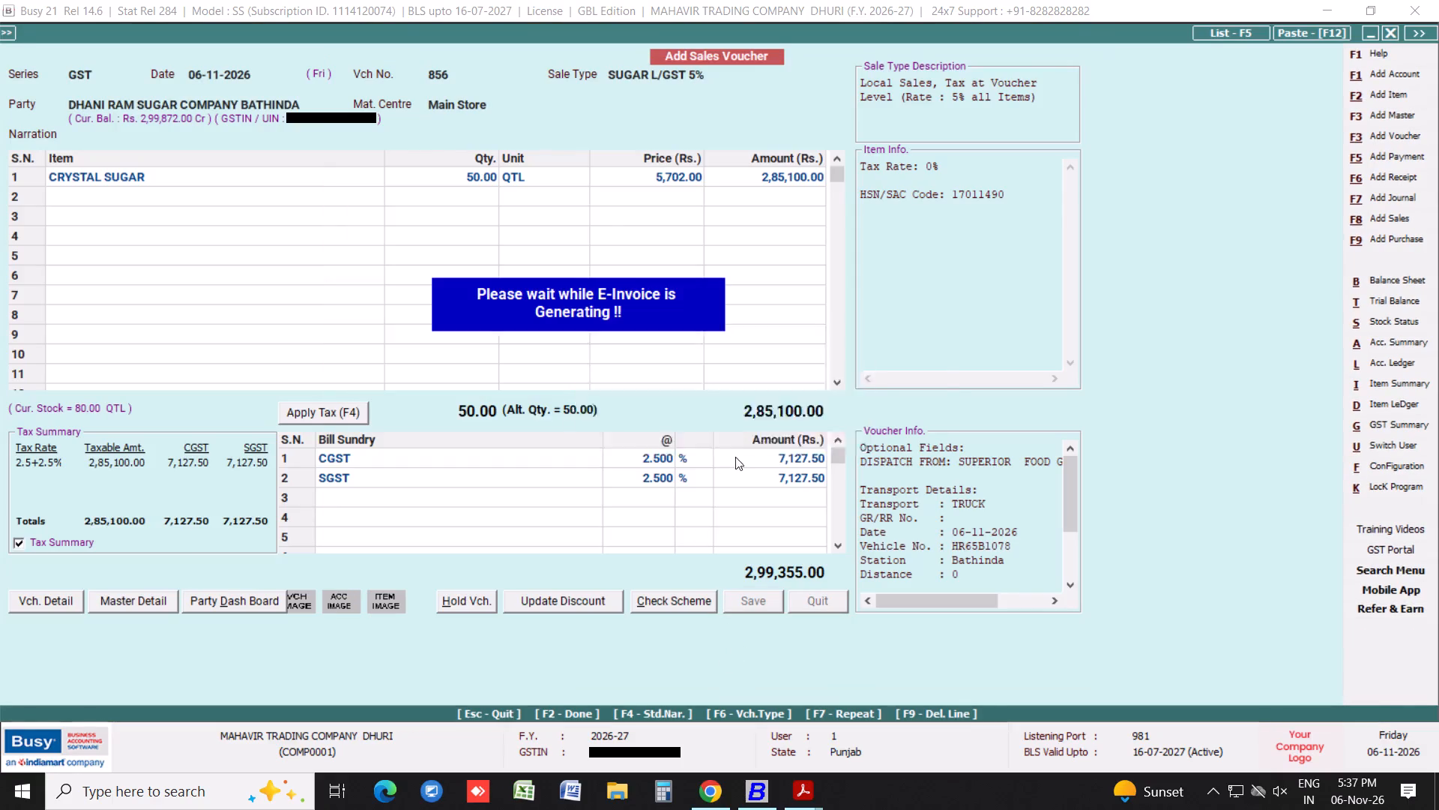
{"action": "left_click", "coordinate": [611, 418]}
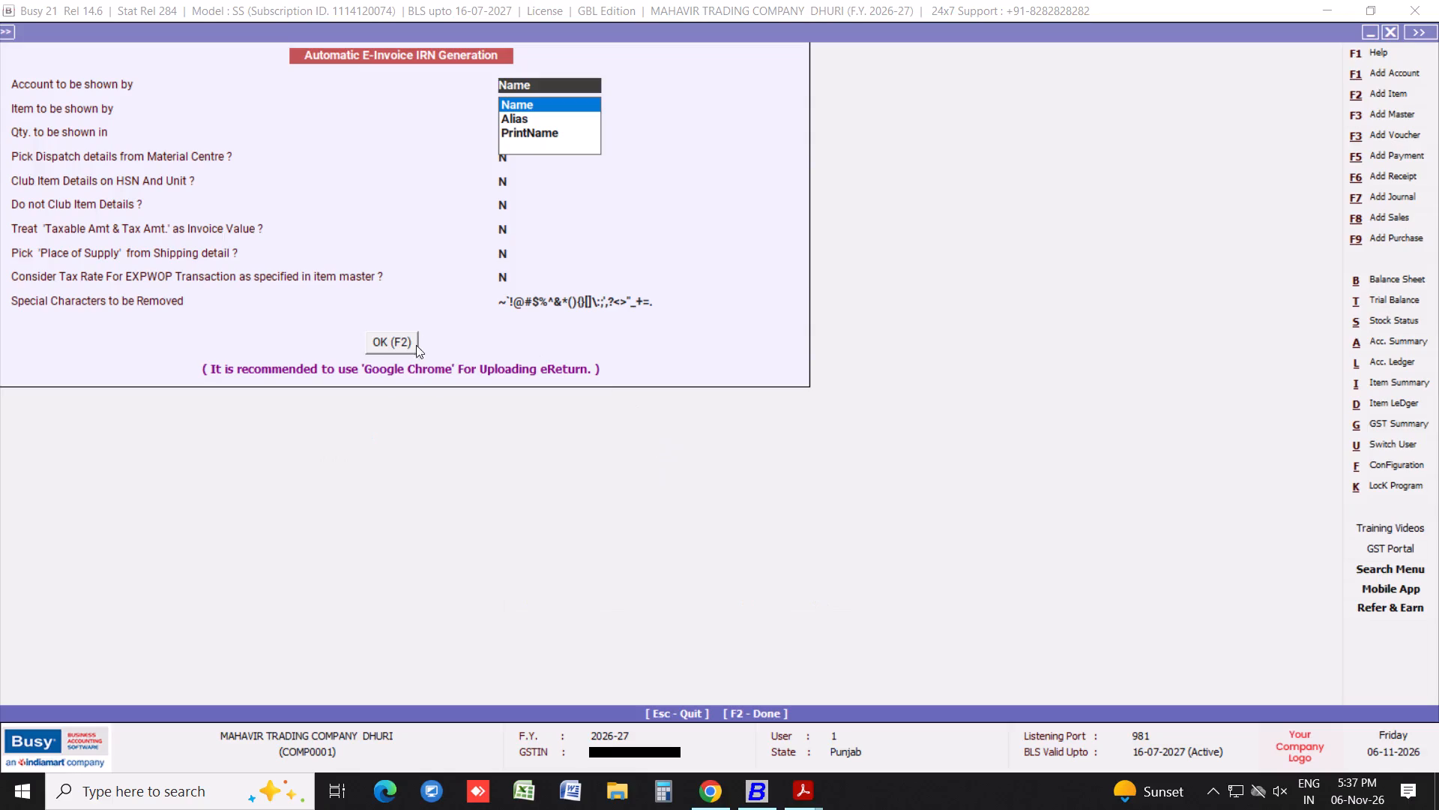
{"action": "left_click", "coordinate": [405, 341]}
{"action": "left_click", "coordinate": [608, 425]}
{"action": "key", "text": "Escape"}
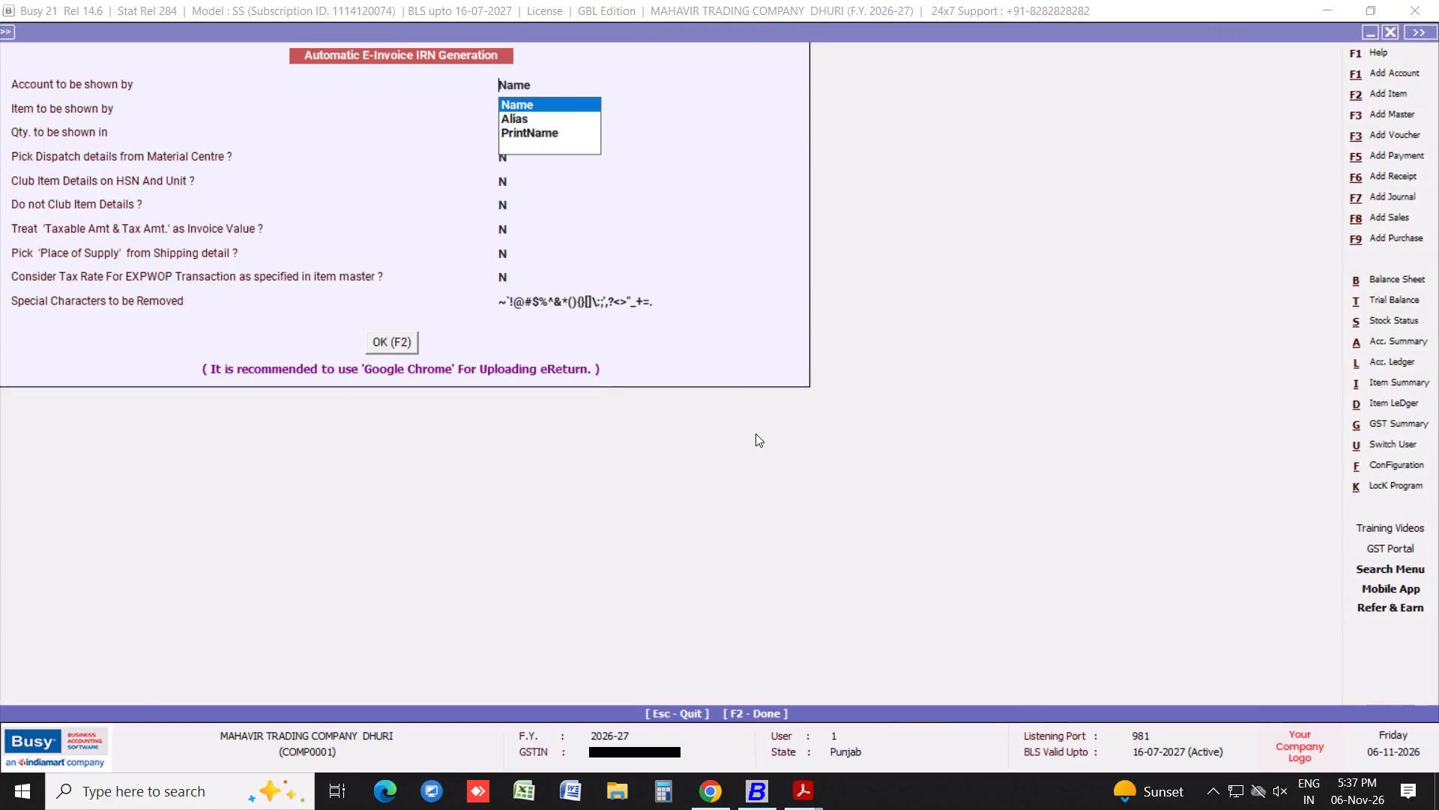
{"action": "left_click", "coordinate": [760, 421]}
{"action": "left_click", "coordinate": [610, 643]}
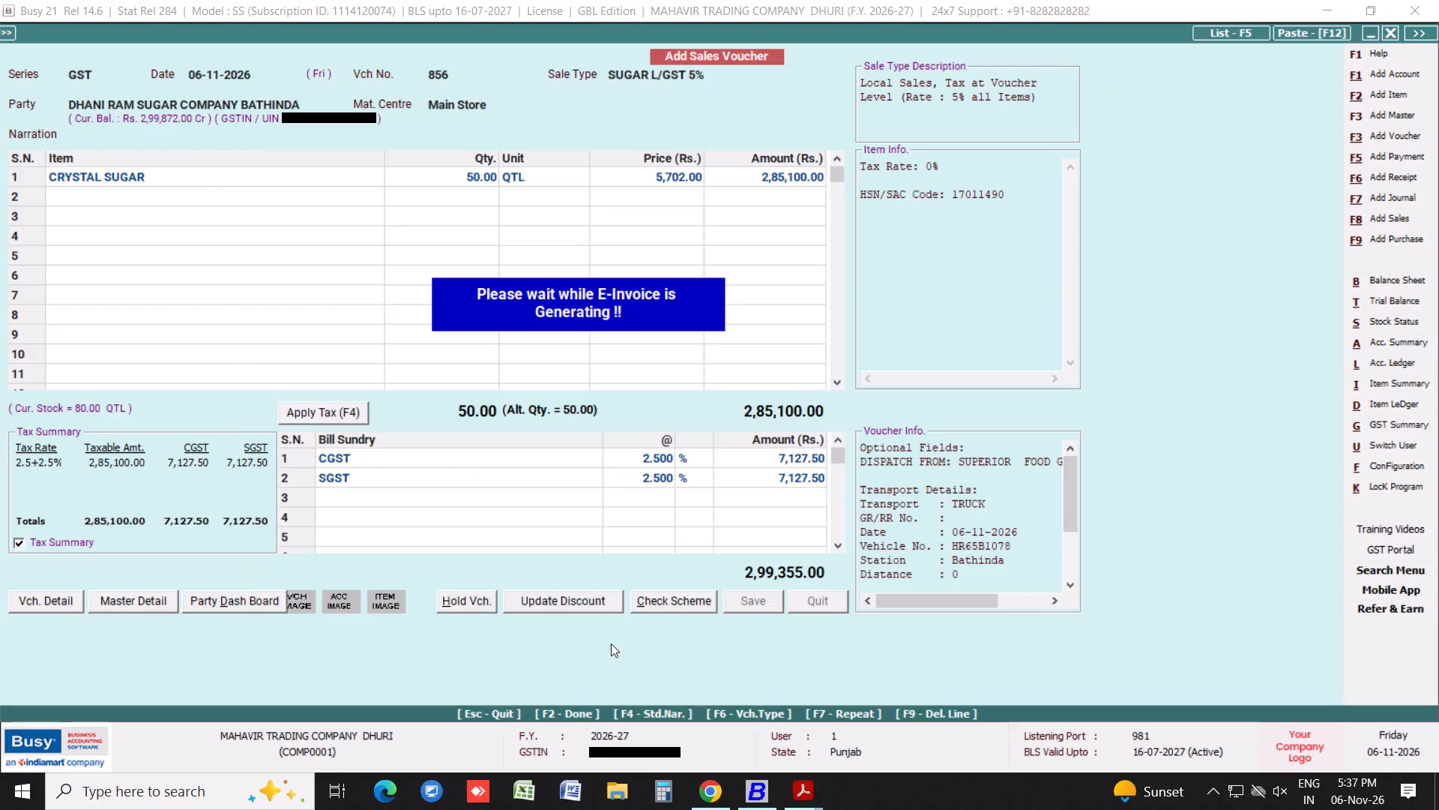
{"action": "left_click", "coordinate": [815, 426]}
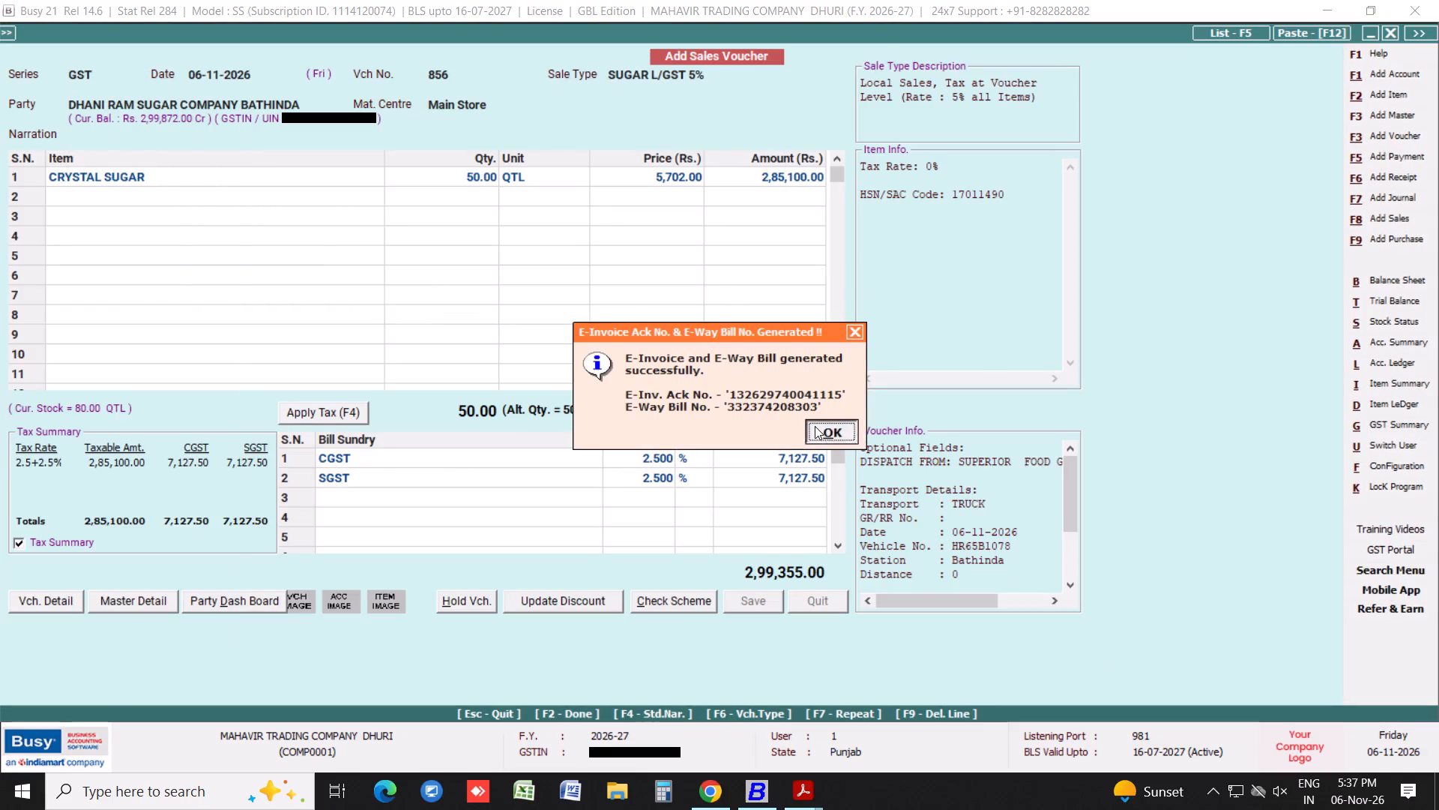
{"action": "left_click", "coordinate": [821, 432]}
{"action": "left_click", "coordinate": [821, 432]}
Export voucher 856's invoice as a PDF in the STAR format and open the exported file.
{"action": "left_click", "coordinate": [750, 424]}
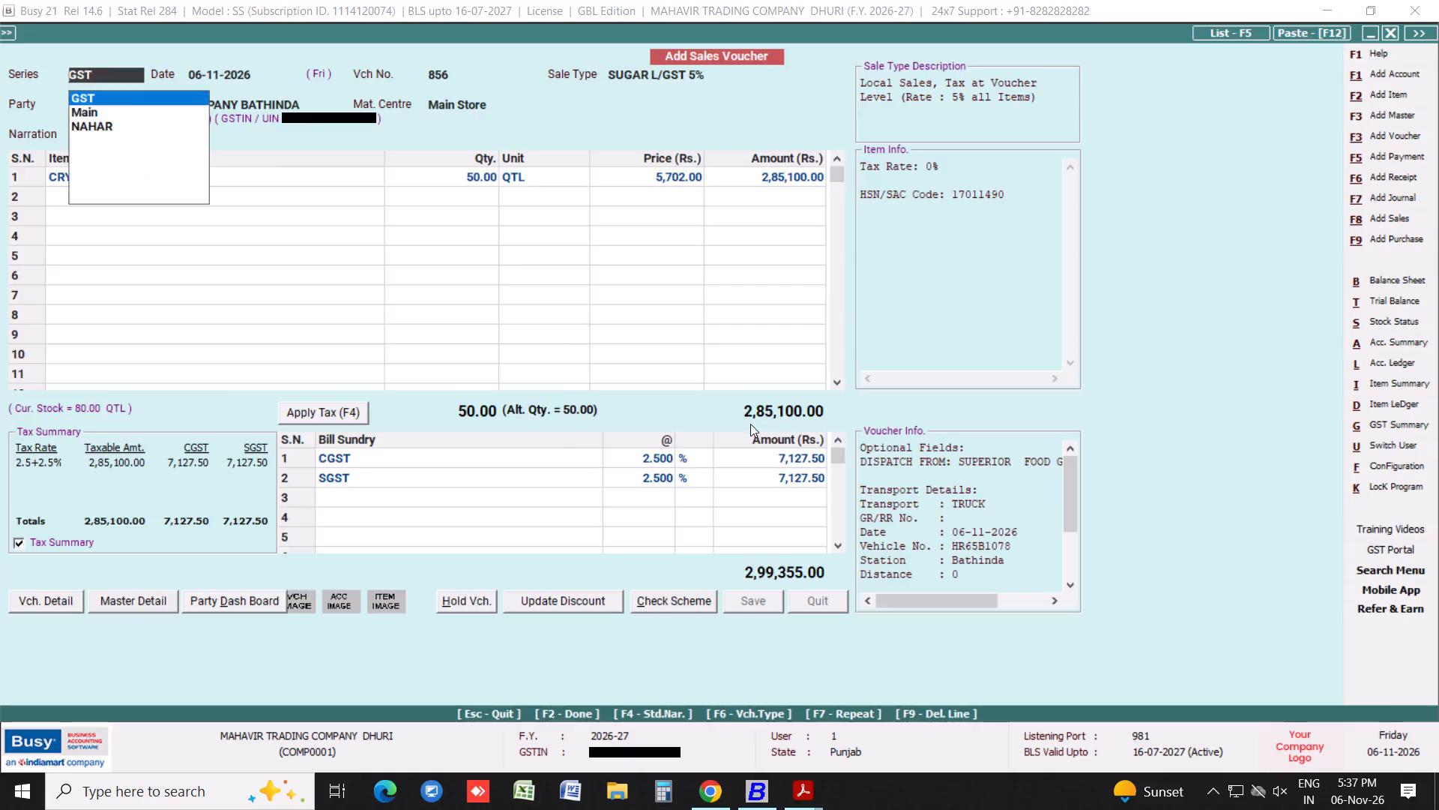
{"action": "key", "text": "Return"}
{"action": "key", "text": "Tab"}
{"action": "left_click", "coordinate": [250, 172]}
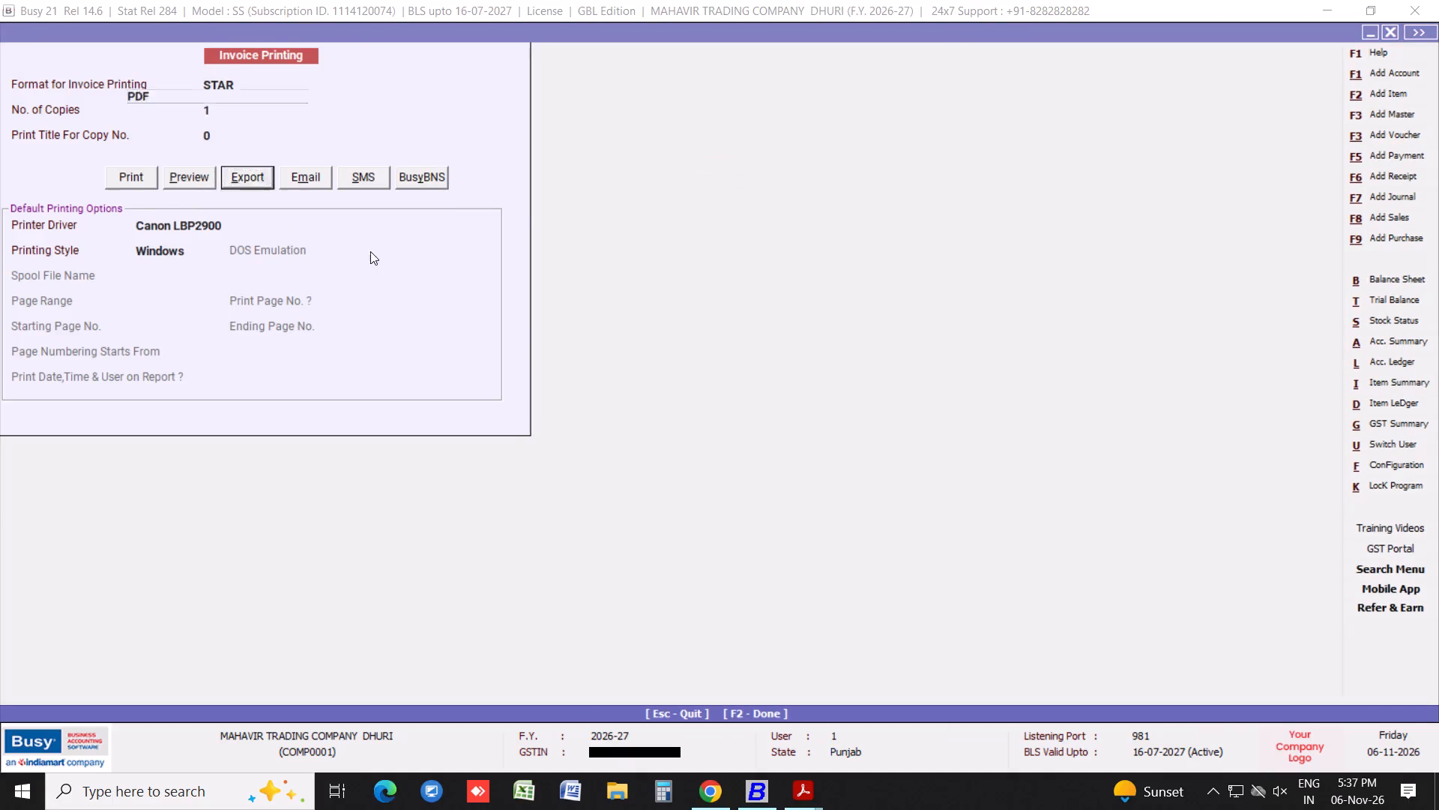
{"action": "left_click", "coordinate": [245, 324]}
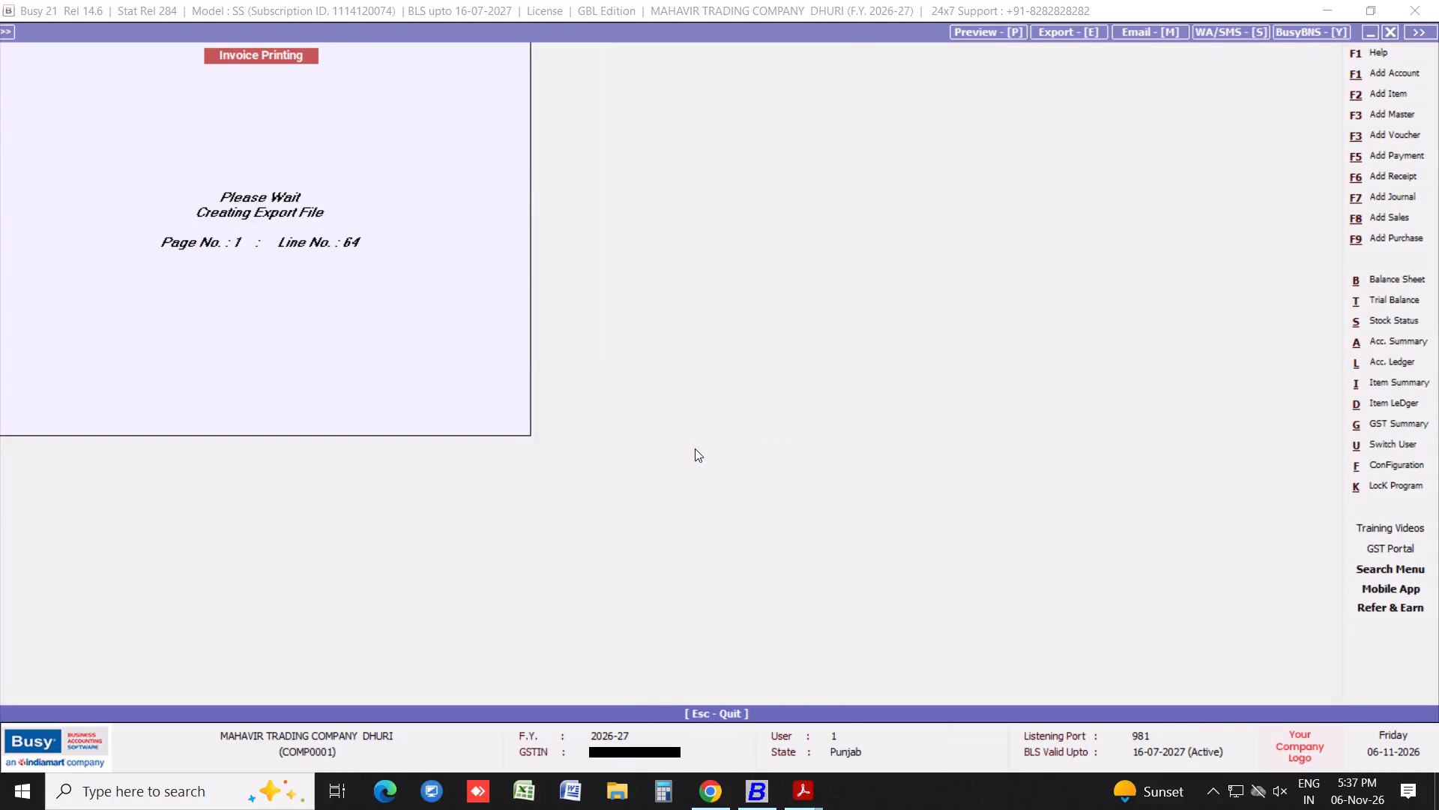
{"action": "key", "text": "Return"}
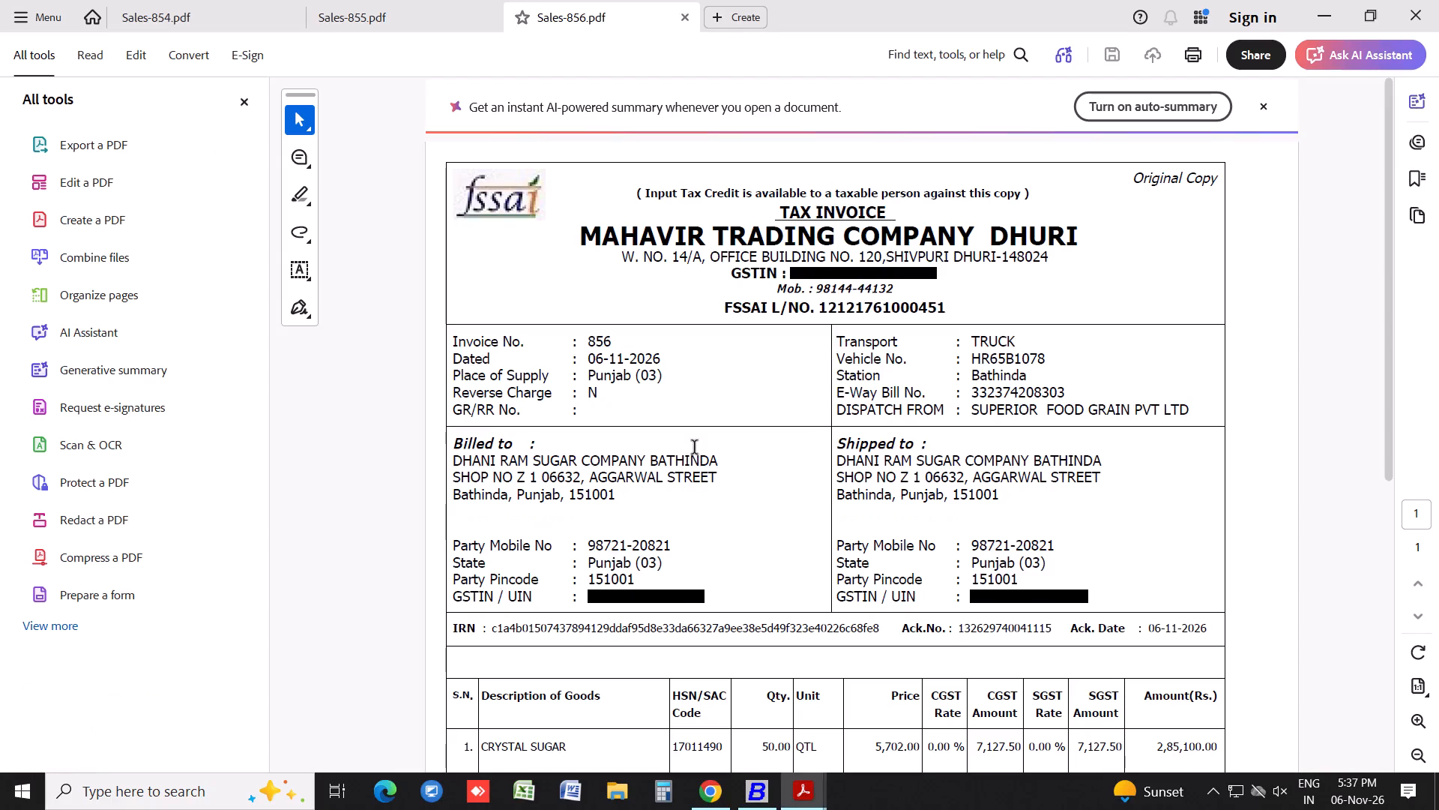
Print the Sales-856.pdf invoice from Adobe Acrobat.
{"action": "key", "text": "ctrl+p"}
{"action": "key", "text": "Return"}
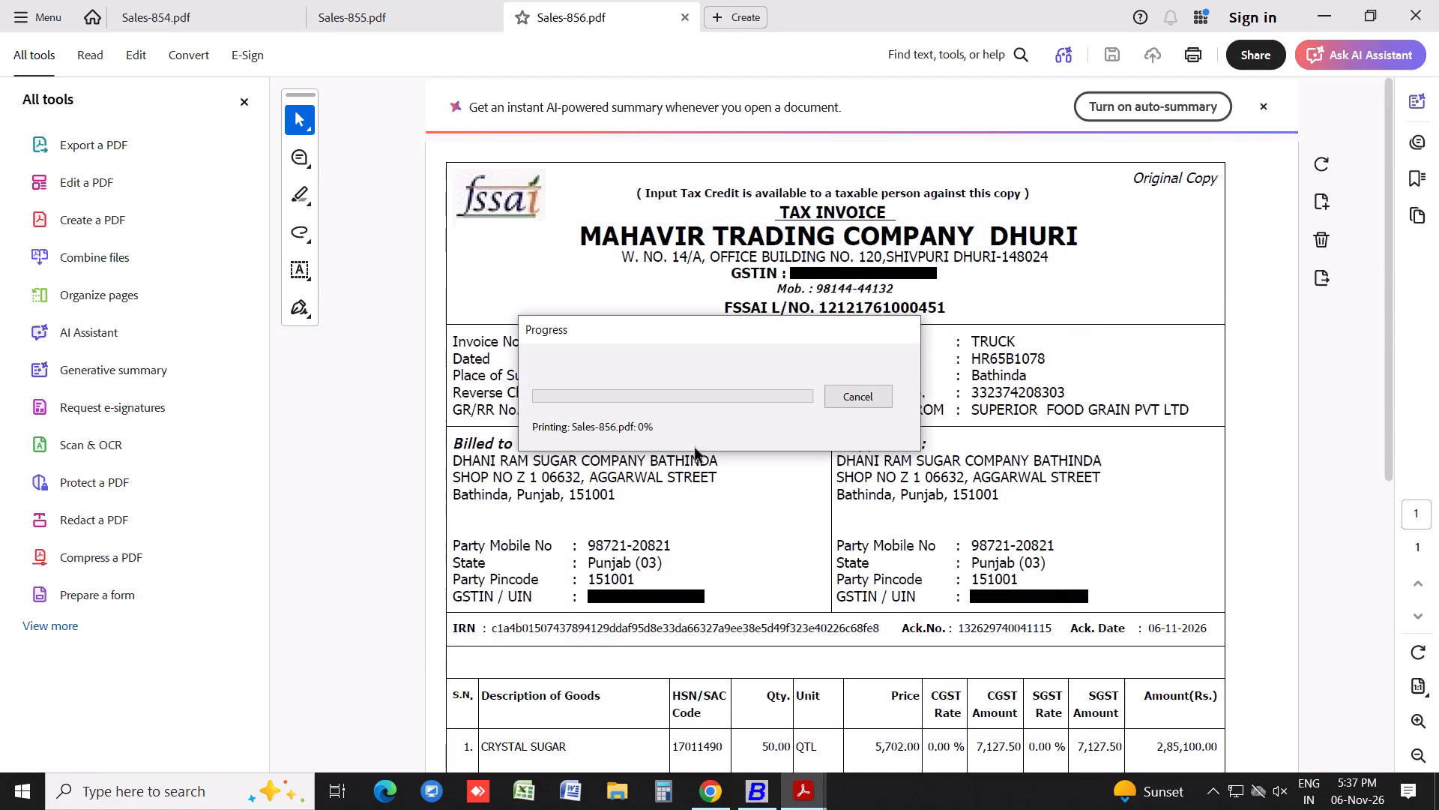